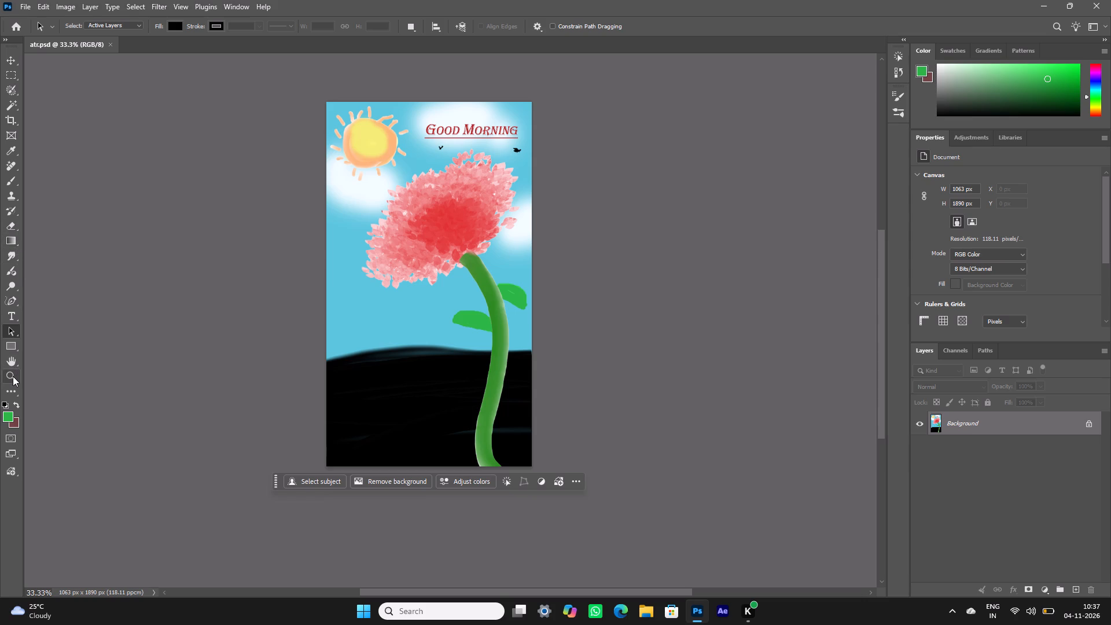
Activate the Freeform Pen tool.
click(12, 306)
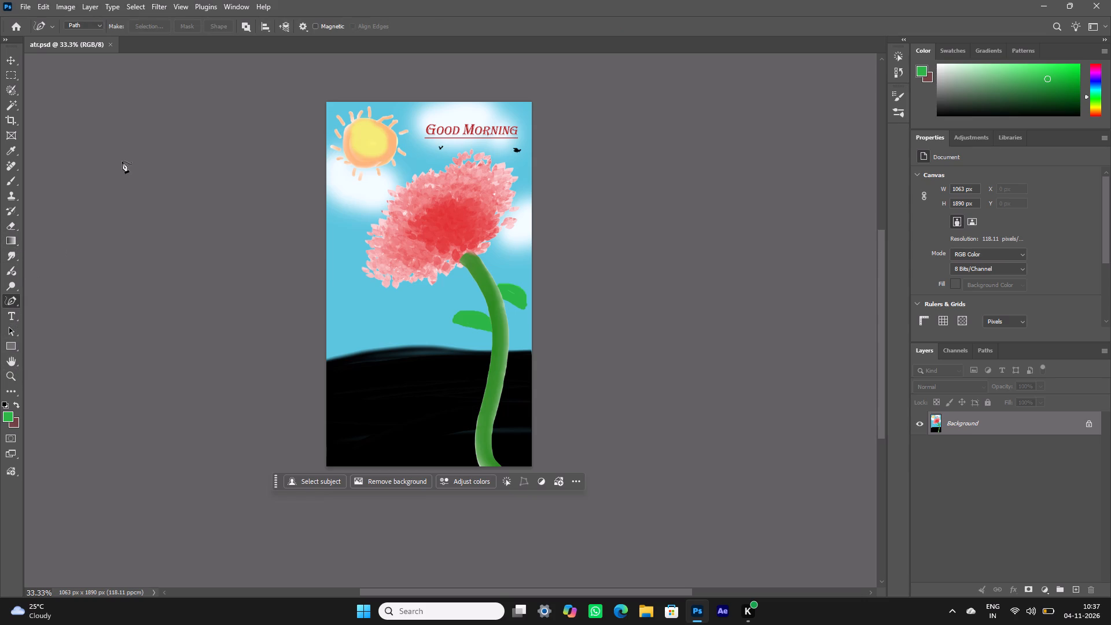
click(284, 28)
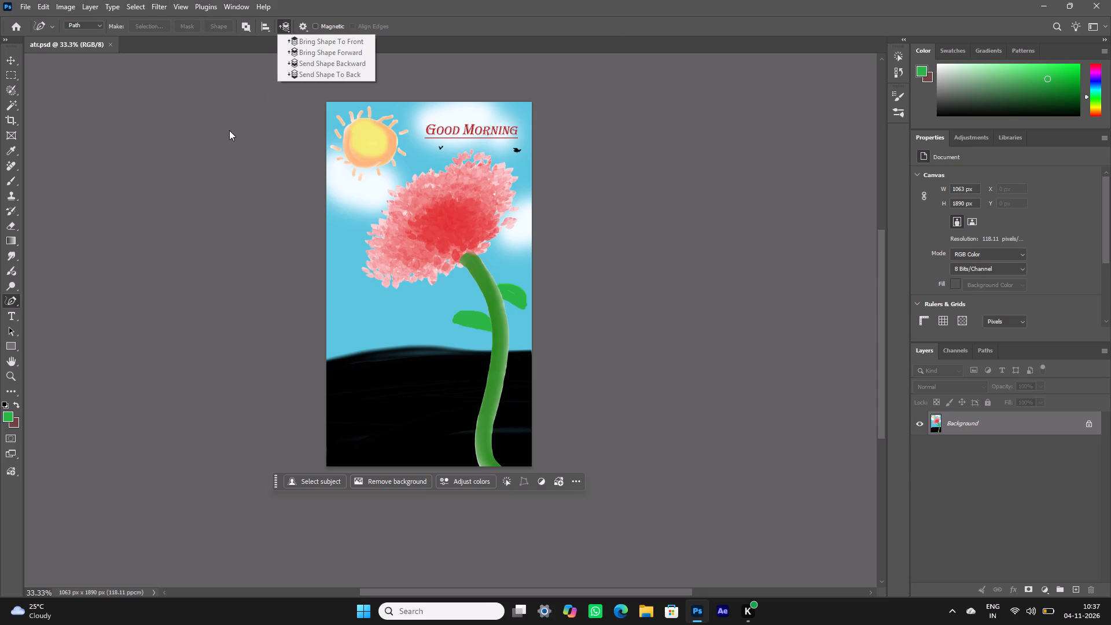
click(229, 130)
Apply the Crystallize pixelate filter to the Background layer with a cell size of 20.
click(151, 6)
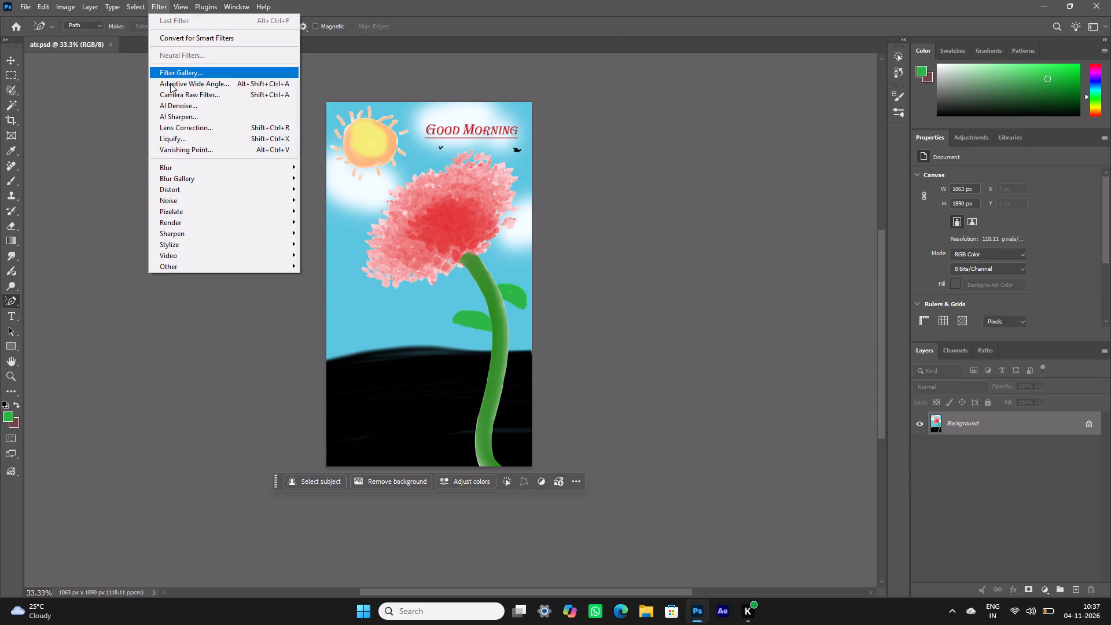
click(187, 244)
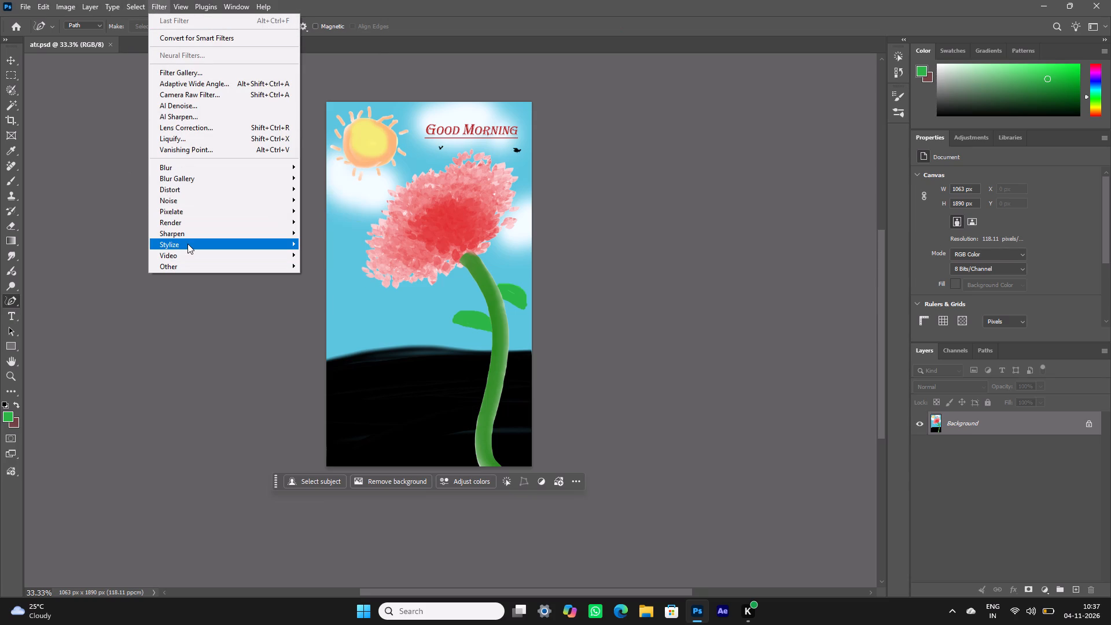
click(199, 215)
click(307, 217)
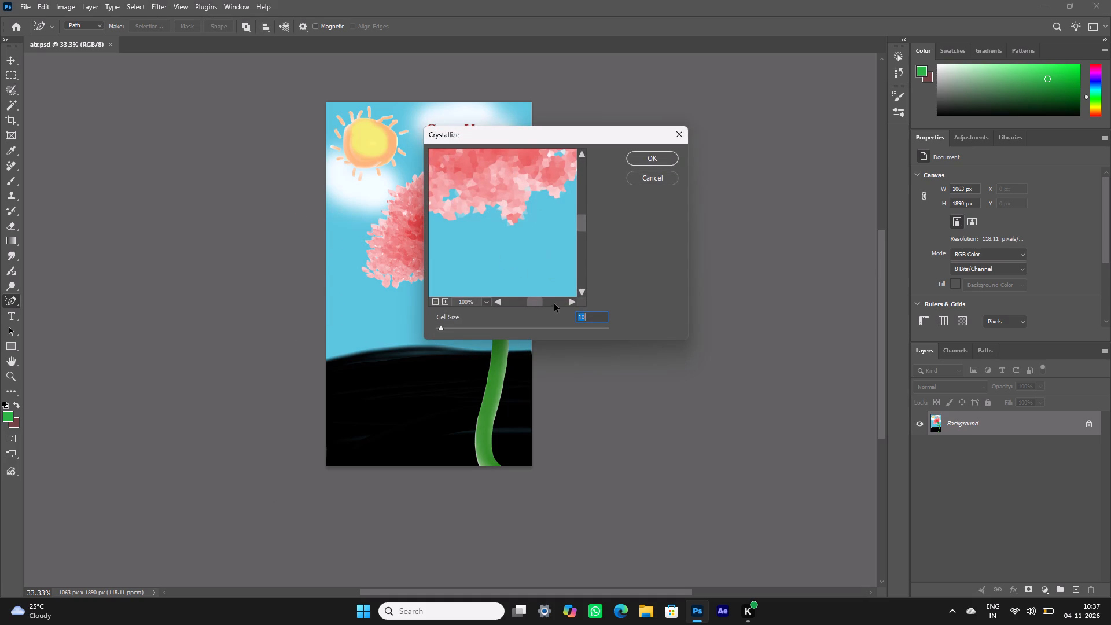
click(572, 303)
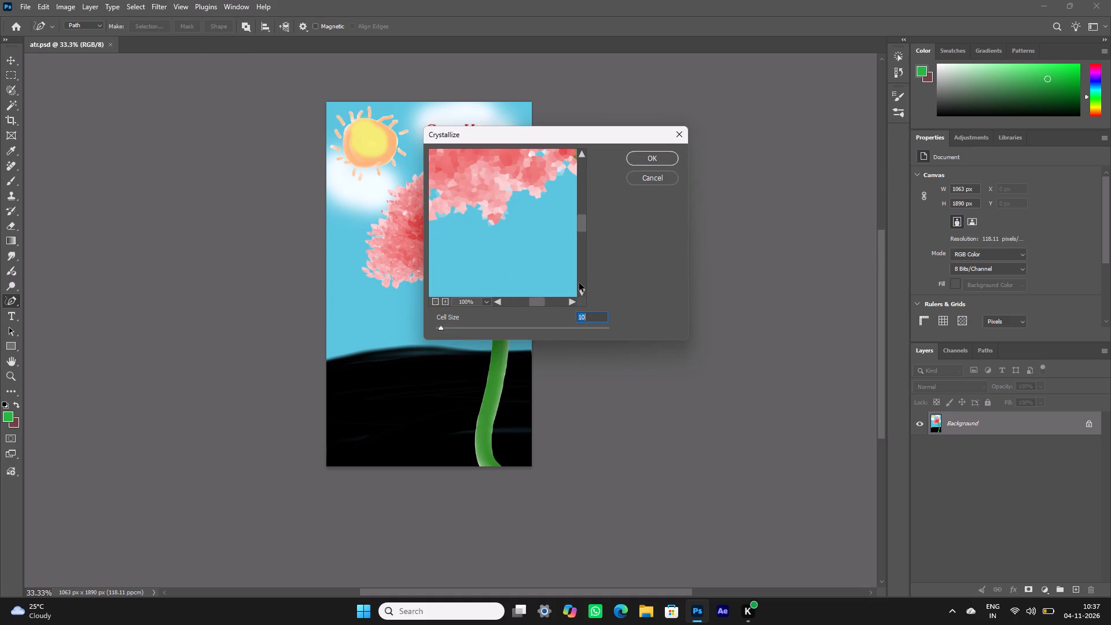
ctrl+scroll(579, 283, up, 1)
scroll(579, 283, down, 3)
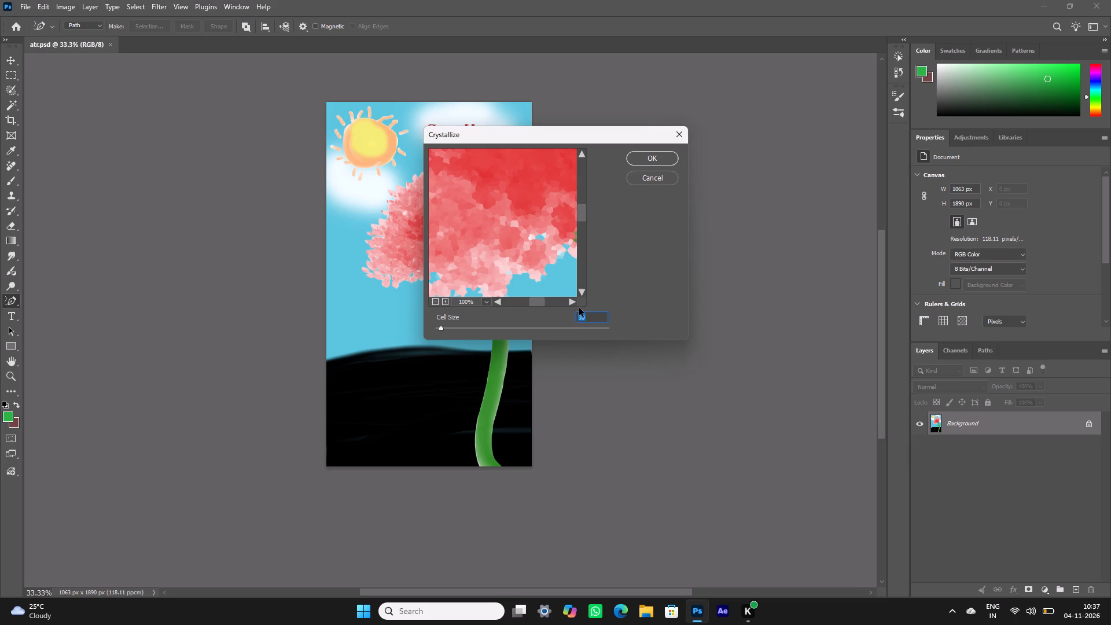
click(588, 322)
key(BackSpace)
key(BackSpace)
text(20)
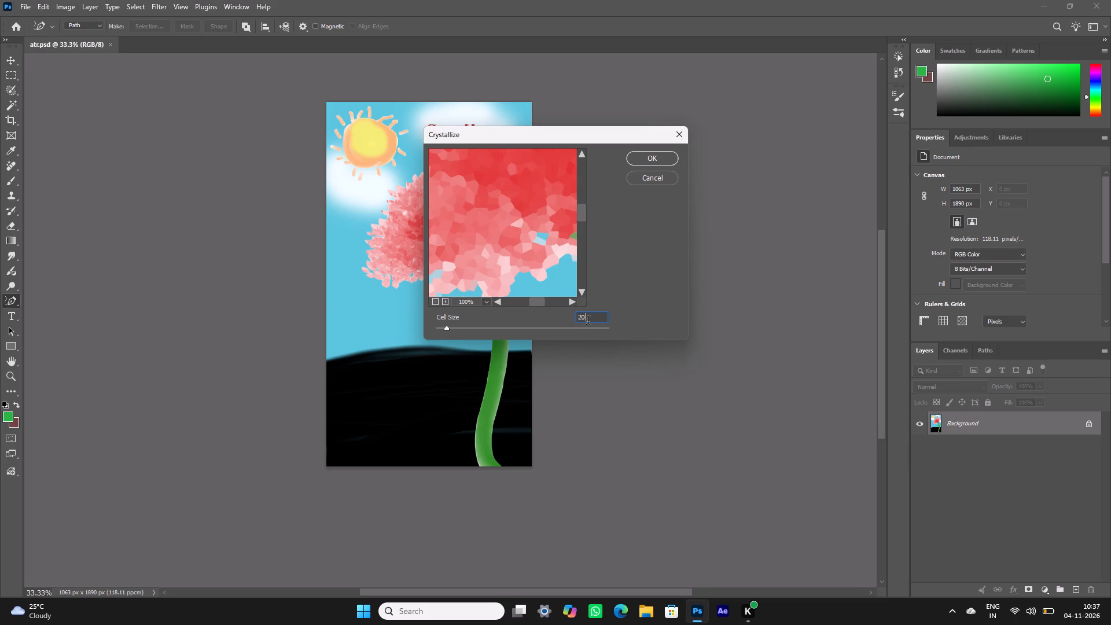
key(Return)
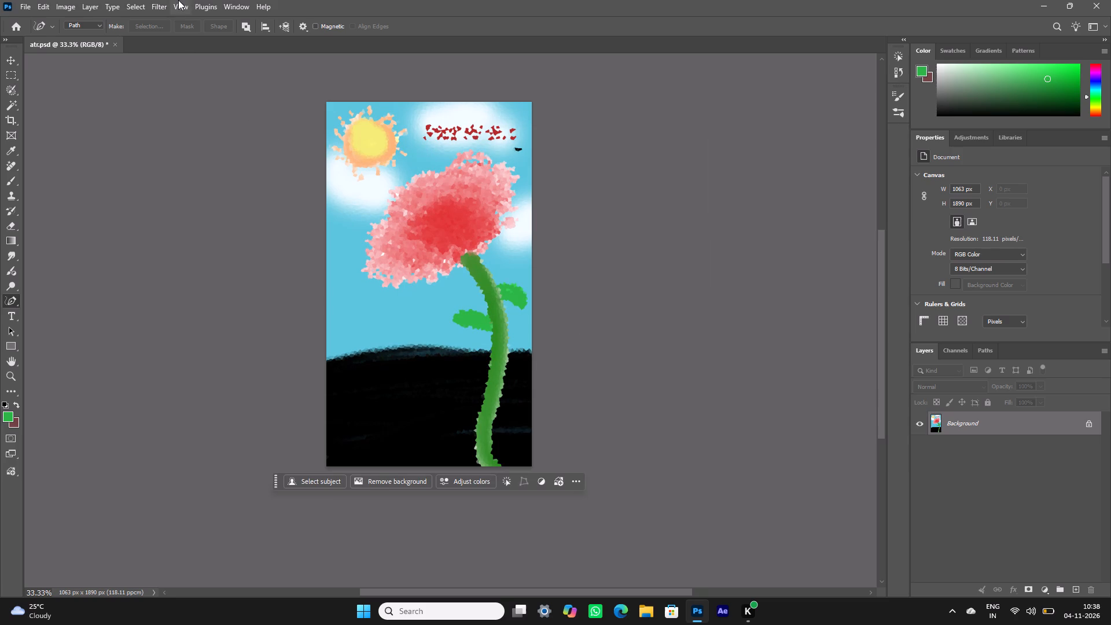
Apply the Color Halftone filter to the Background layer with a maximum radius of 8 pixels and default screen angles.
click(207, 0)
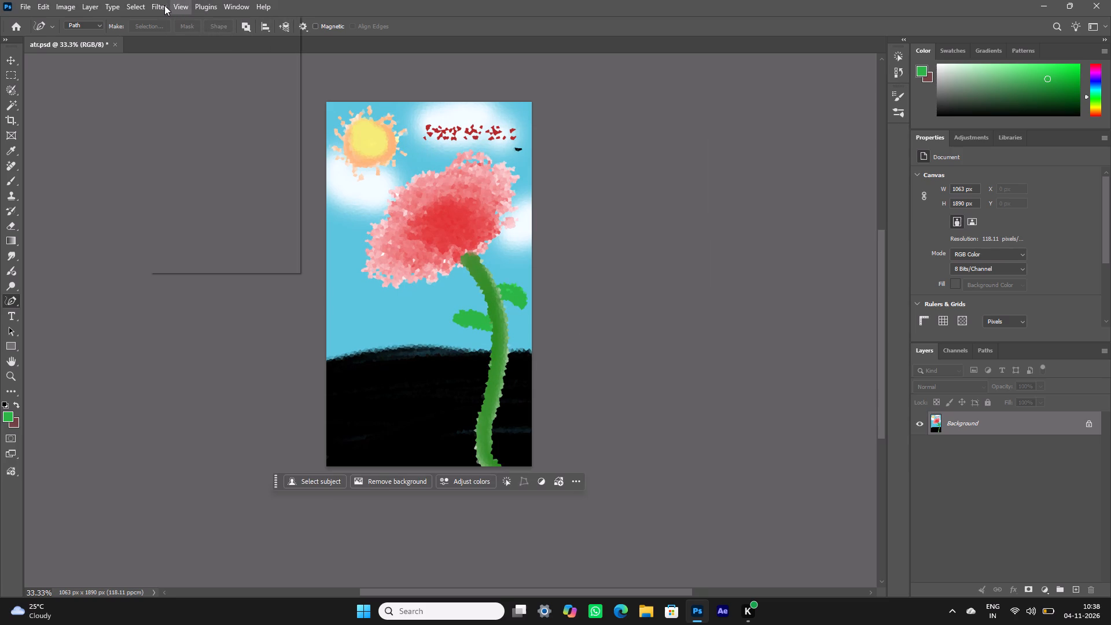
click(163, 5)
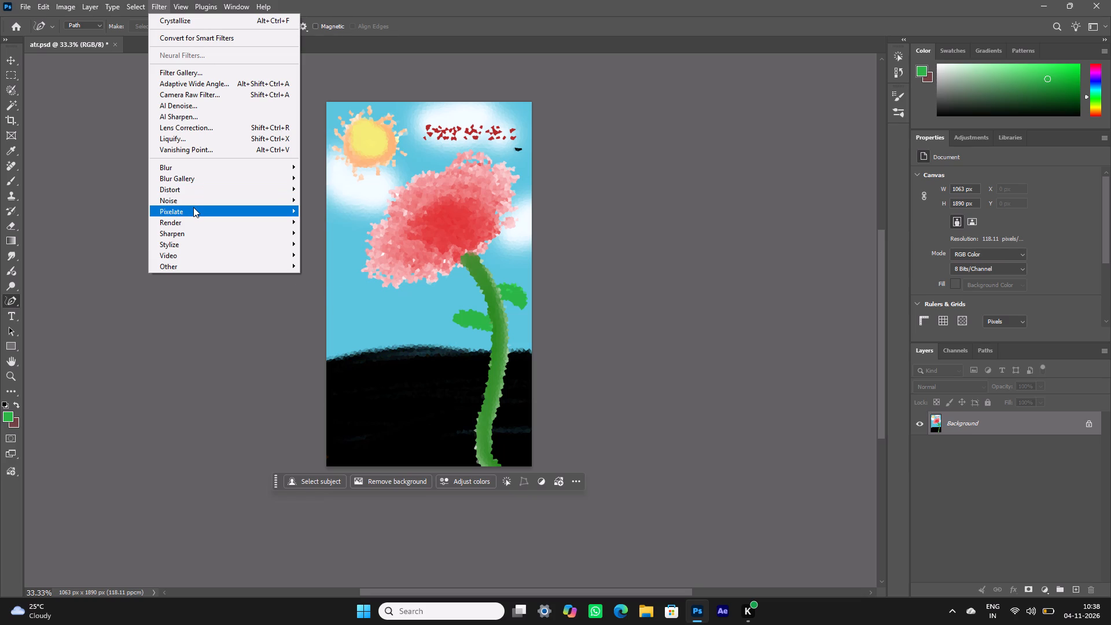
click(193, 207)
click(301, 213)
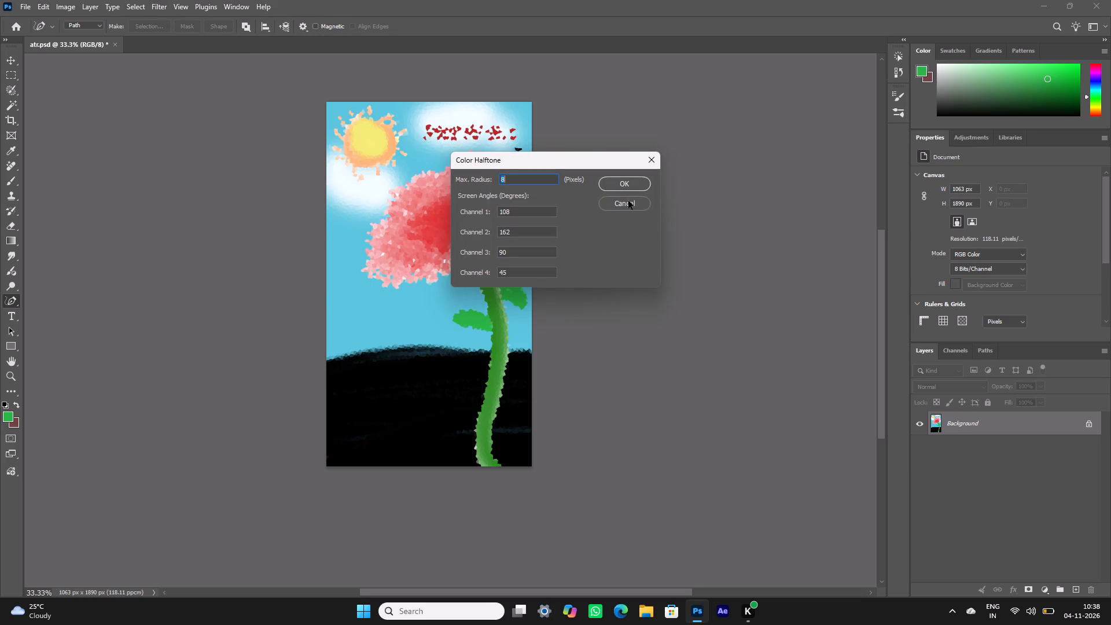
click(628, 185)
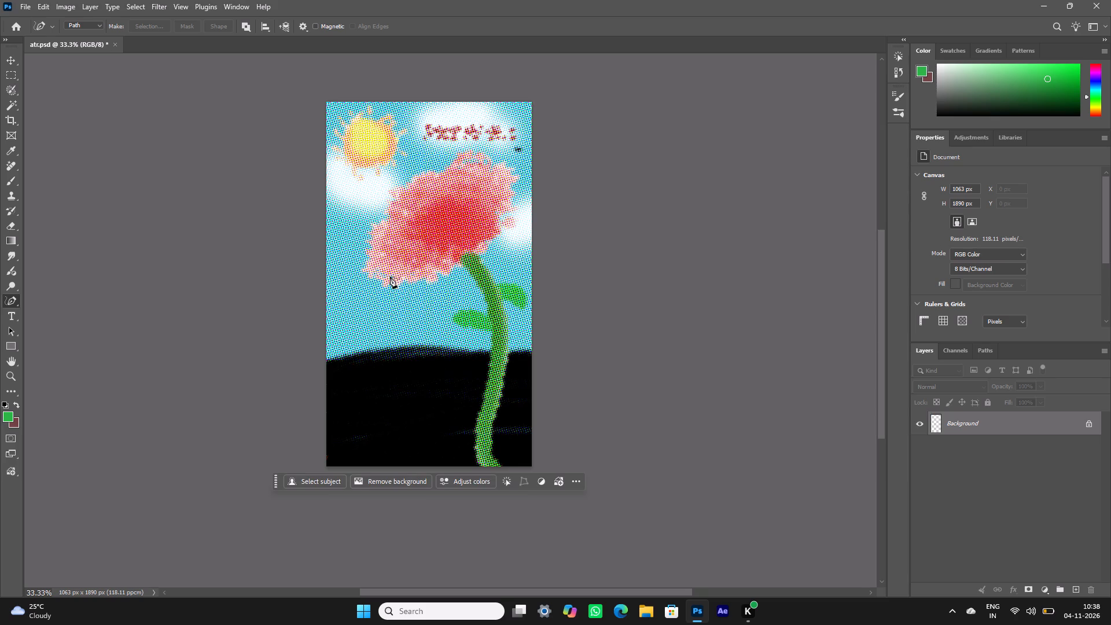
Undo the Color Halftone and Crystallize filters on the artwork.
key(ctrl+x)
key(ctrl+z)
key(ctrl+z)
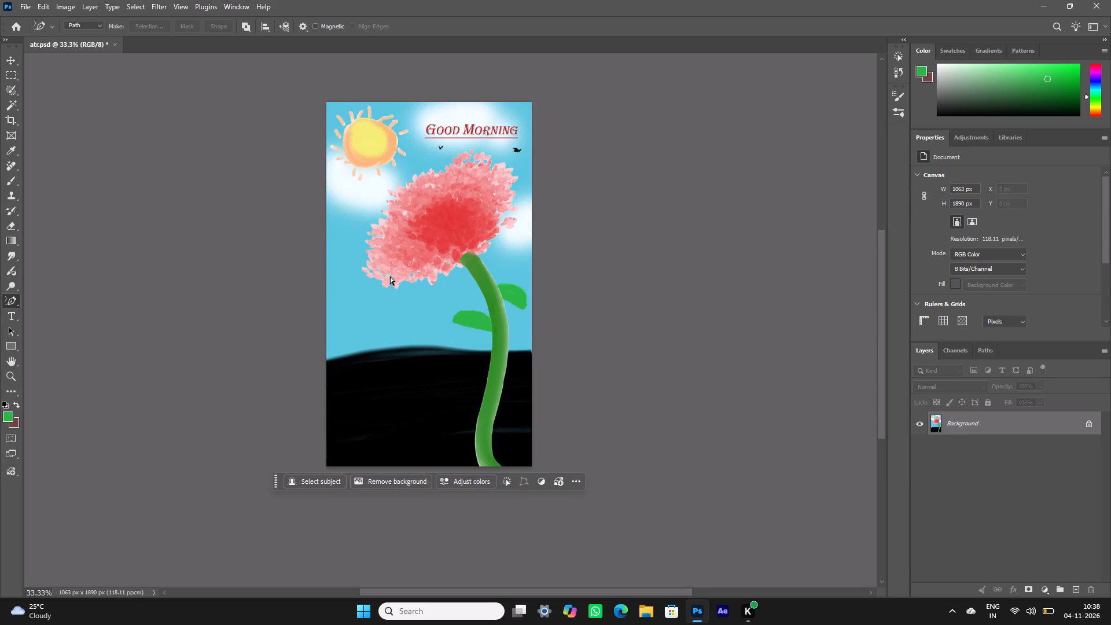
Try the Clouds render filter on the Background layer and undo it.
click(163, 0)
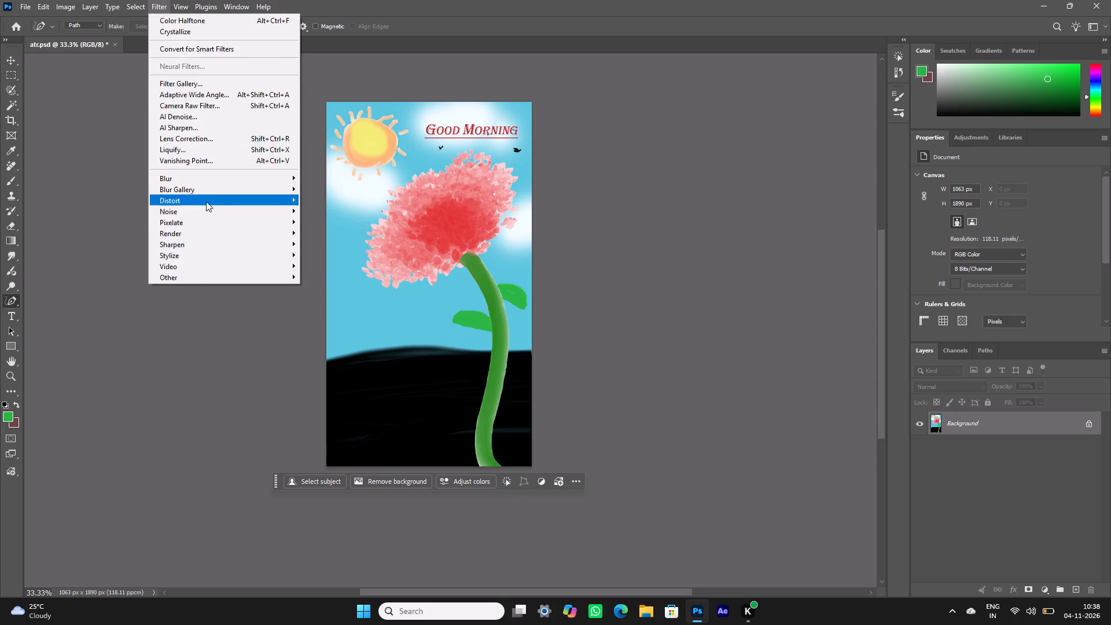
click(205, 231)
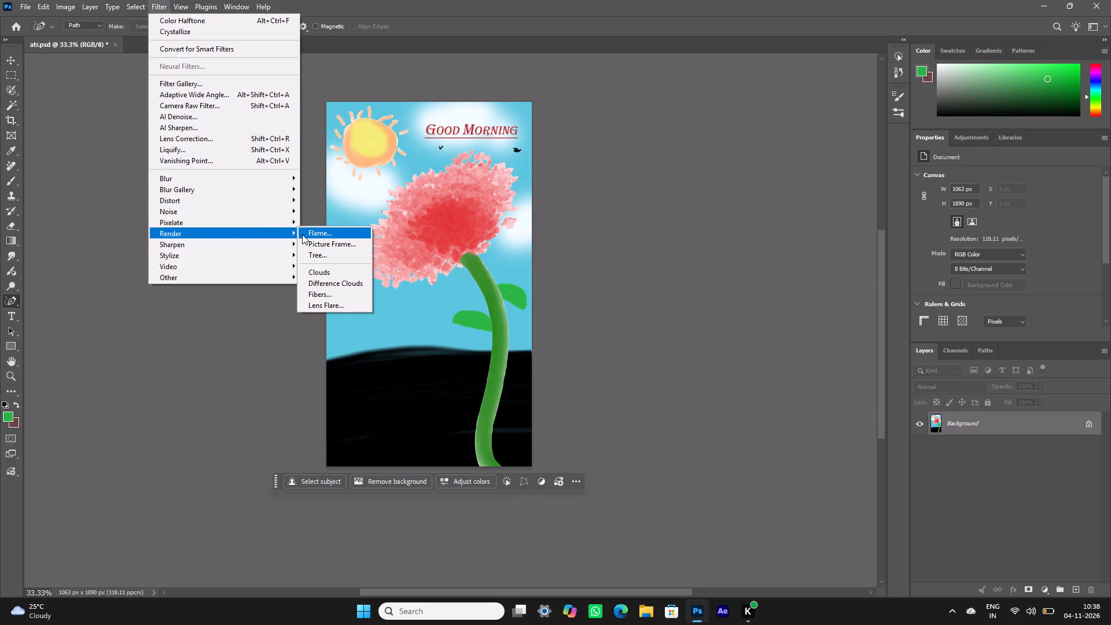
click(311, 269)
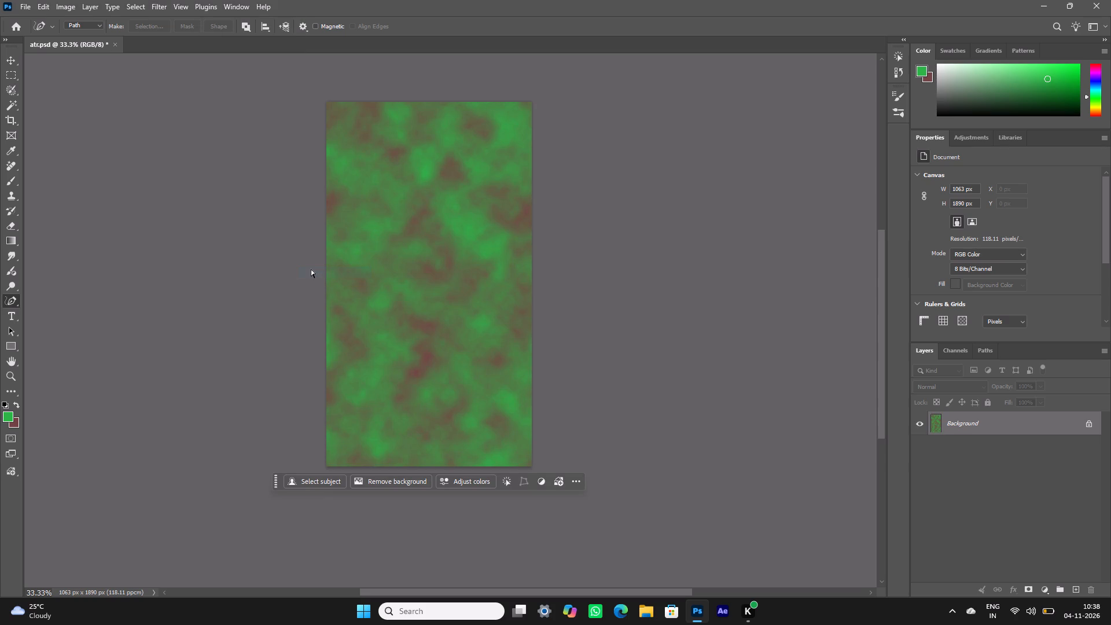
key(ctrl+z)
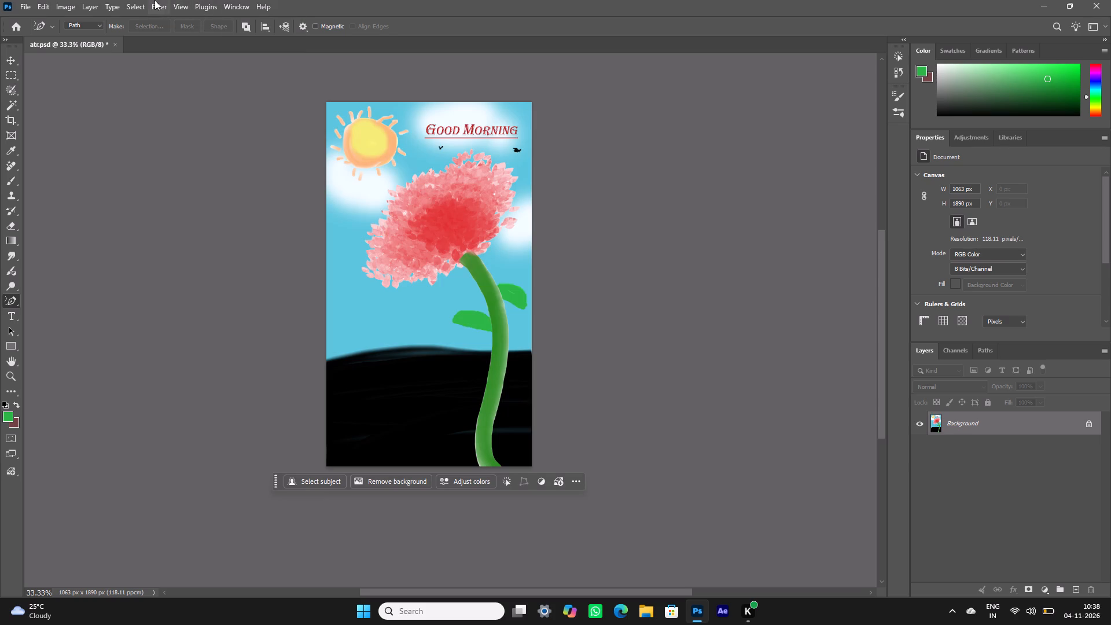
Apply the De-Interlace video filter to the Background layer, eliminating odd lines and creating new fields by interpolation.
click(152, 0)
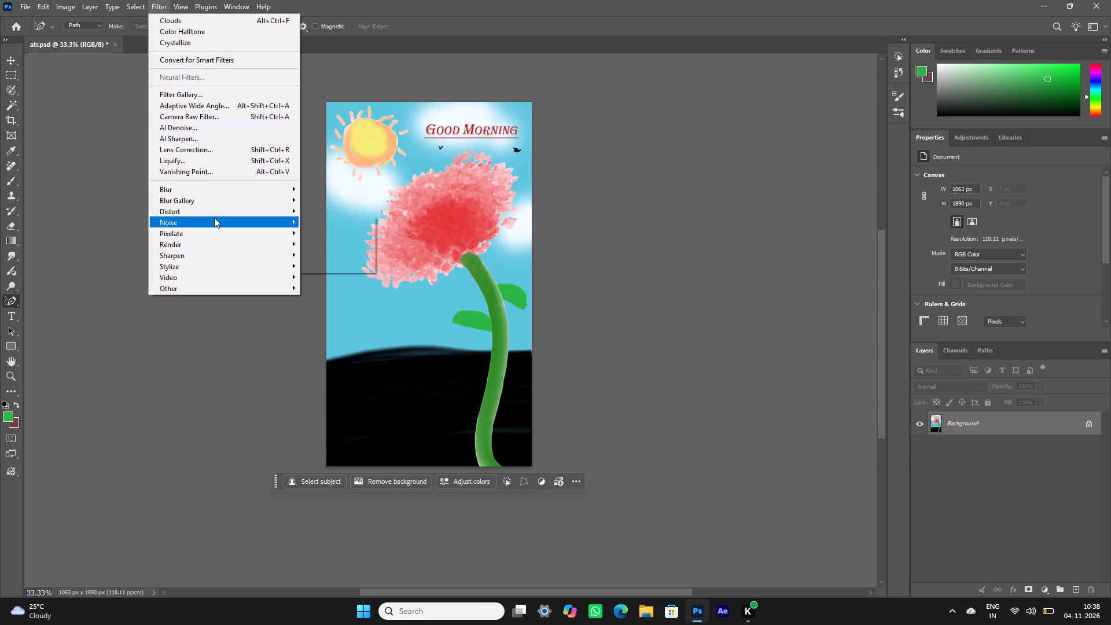
click(214, 275)
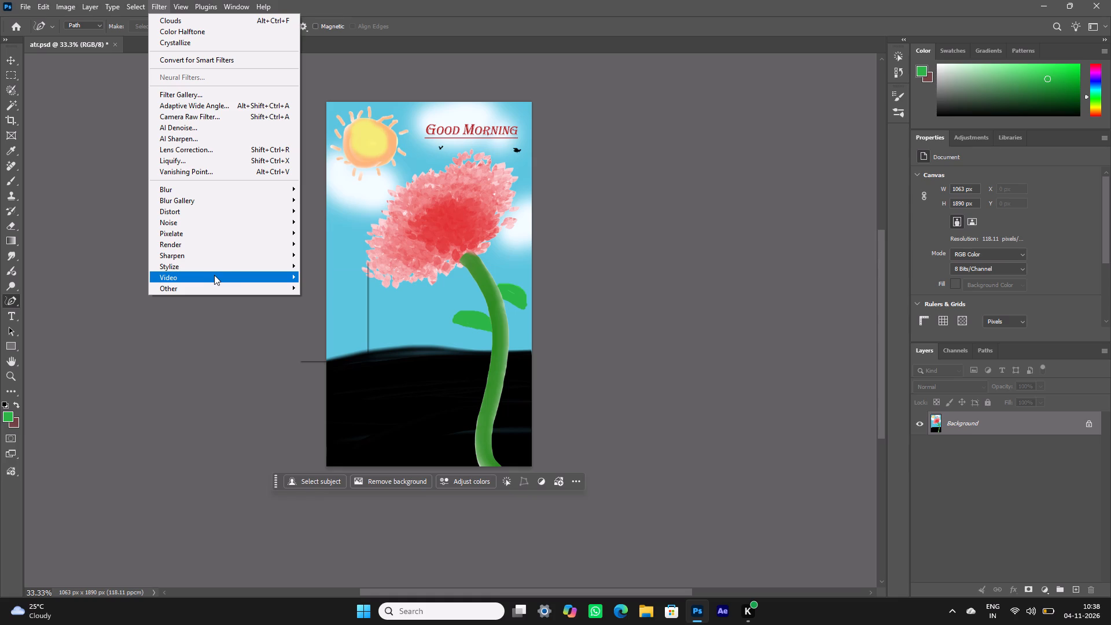
click(308, 275)
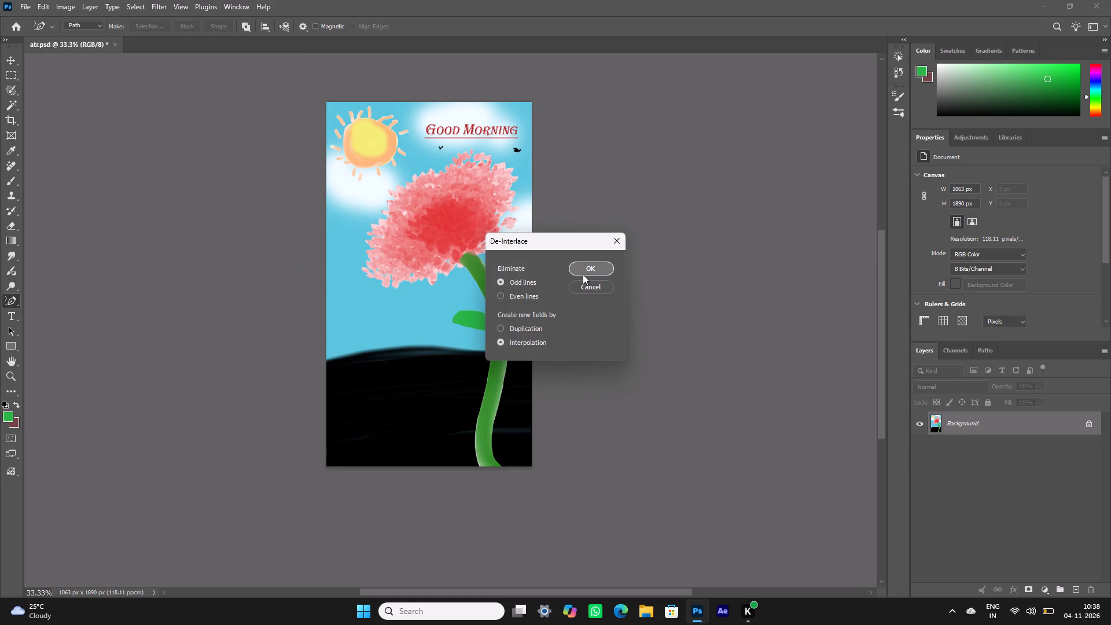
click(583, 274)
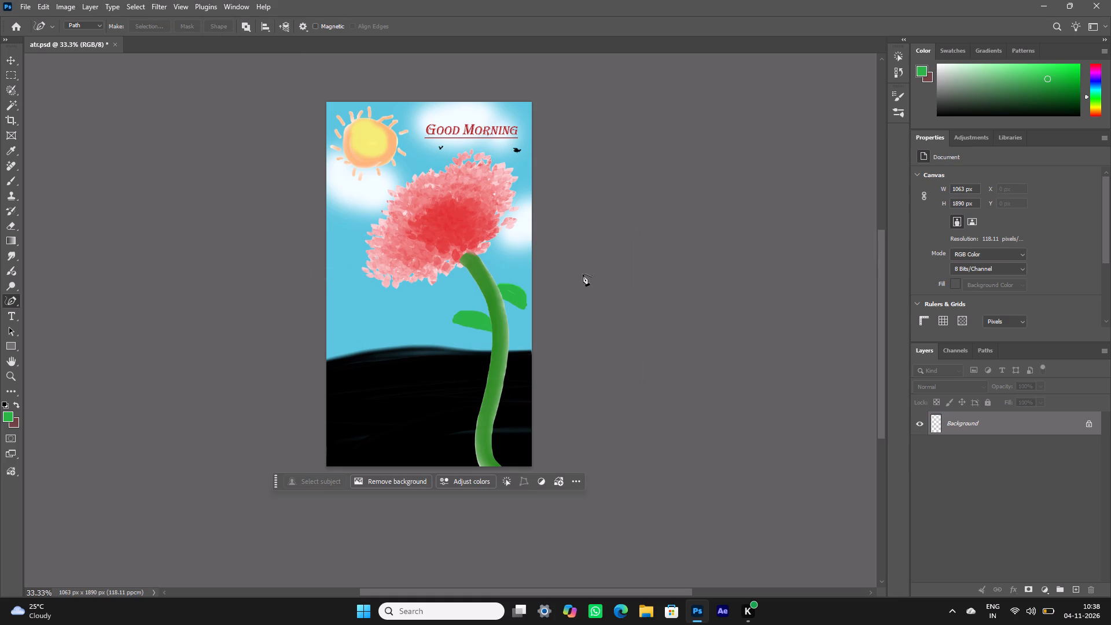
Draw a freeform path diagonally from the canvas's right edge across the flower to the corner above the sun.
drag(631, 363, 350, 201)
drag(350, 201, 264, 127)
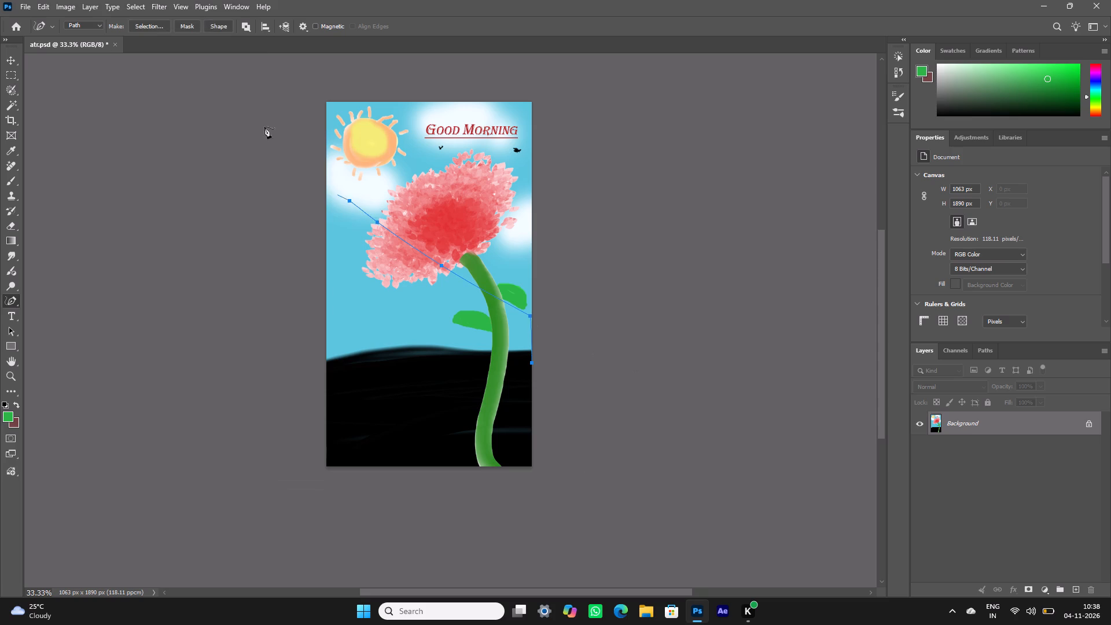
drag(264, 127, 196, 6)
drag(196, 6, 229, 0)
drag(229, 0, 223, 0)
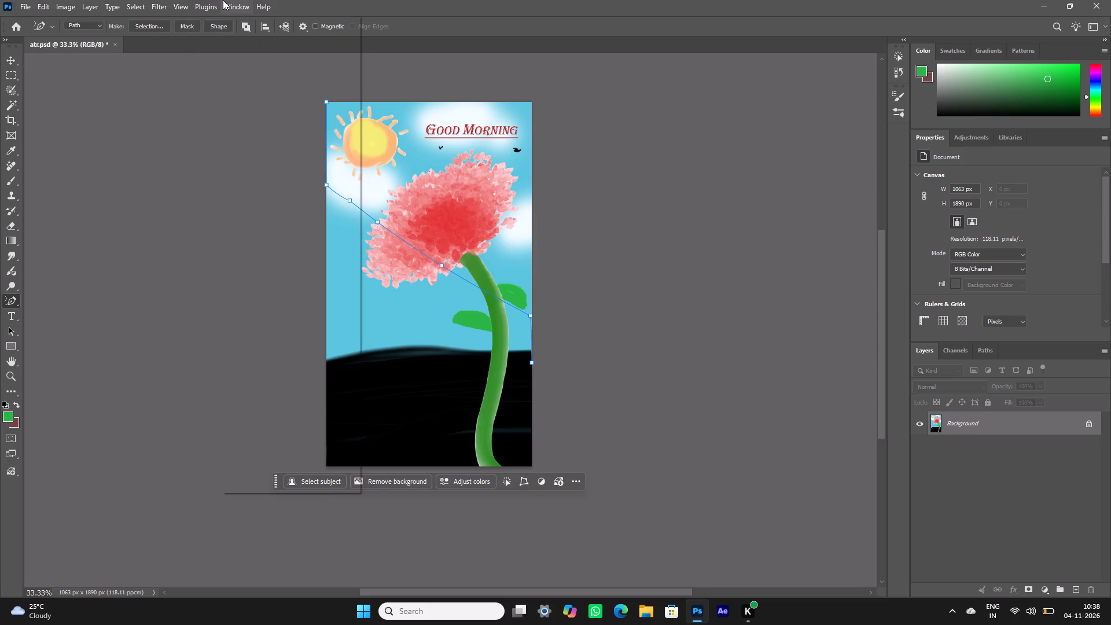
click(233, 2)
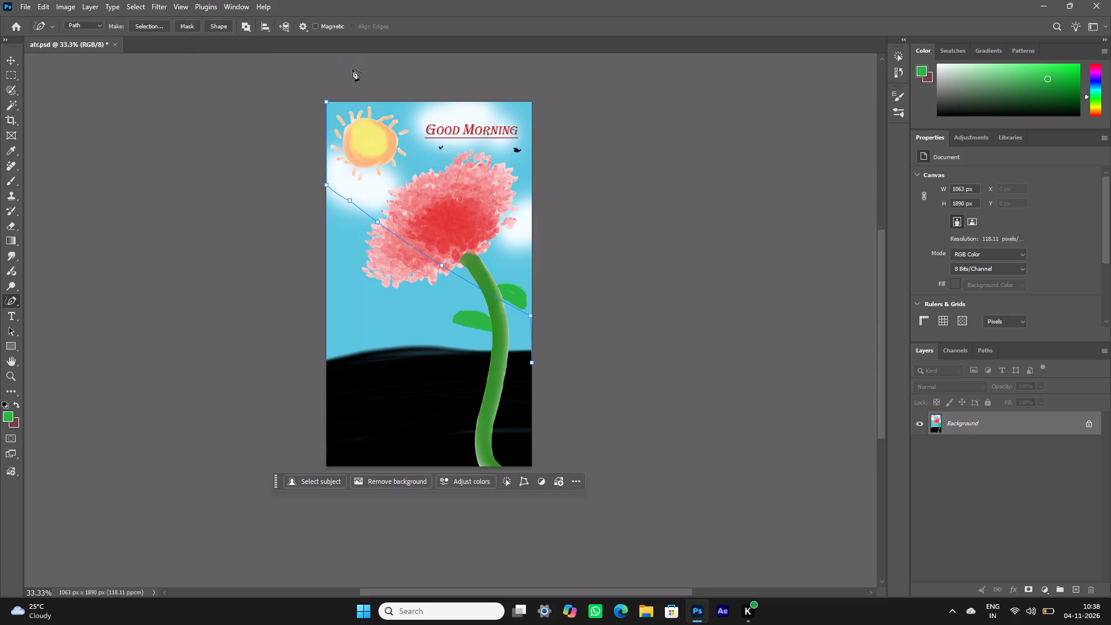
Draw a freeform path from the canvas's top edge down through the flower and black hill to the bottom edge.
drag(360, 79, 414, 308)
drag(414, 308, 341, 597)
drag(341, 597, 363, 609)
click(363, 609)
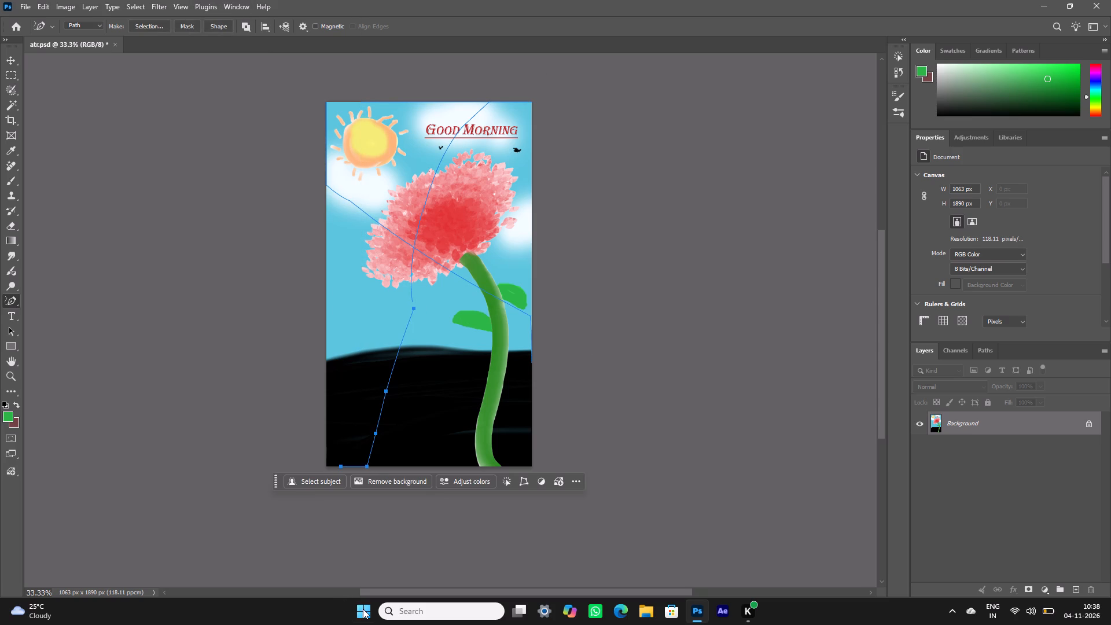
drag(363, 609, 131, 518)
click(131, 518)
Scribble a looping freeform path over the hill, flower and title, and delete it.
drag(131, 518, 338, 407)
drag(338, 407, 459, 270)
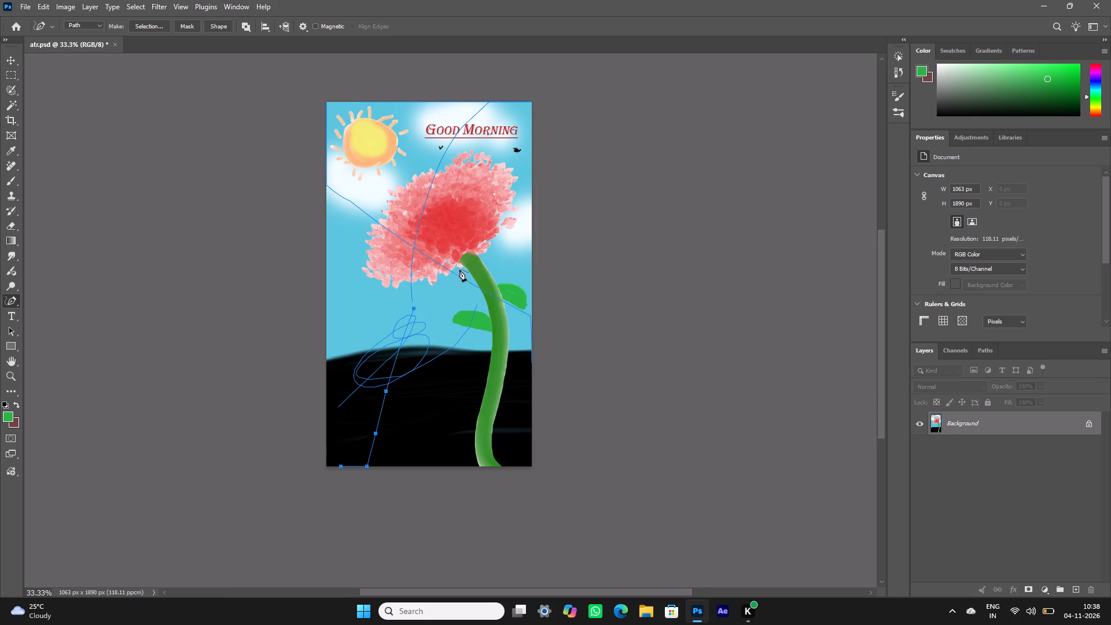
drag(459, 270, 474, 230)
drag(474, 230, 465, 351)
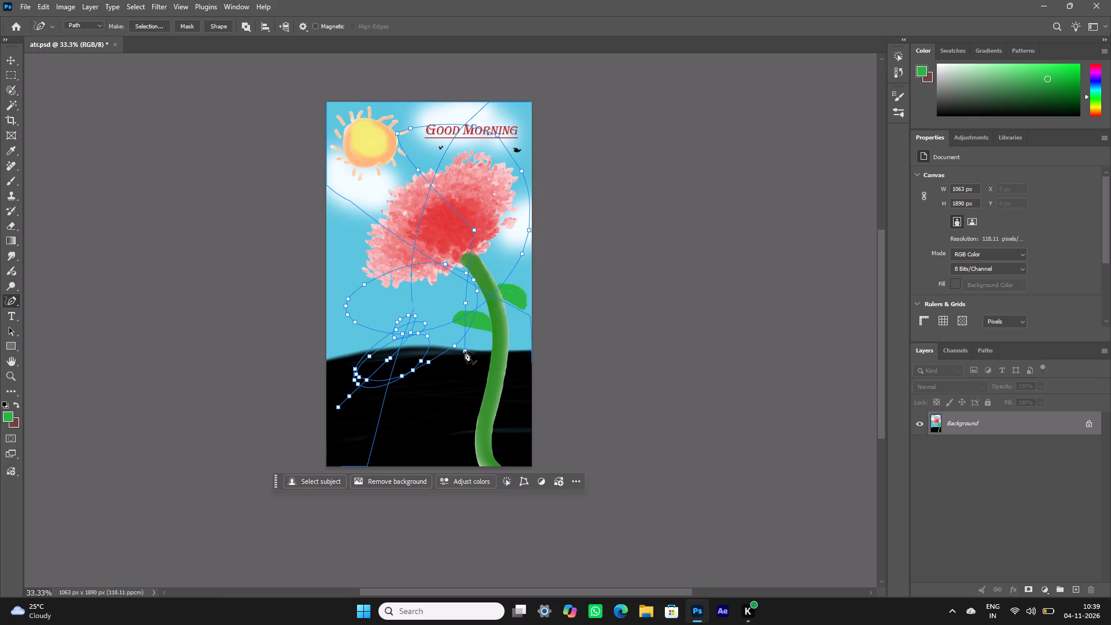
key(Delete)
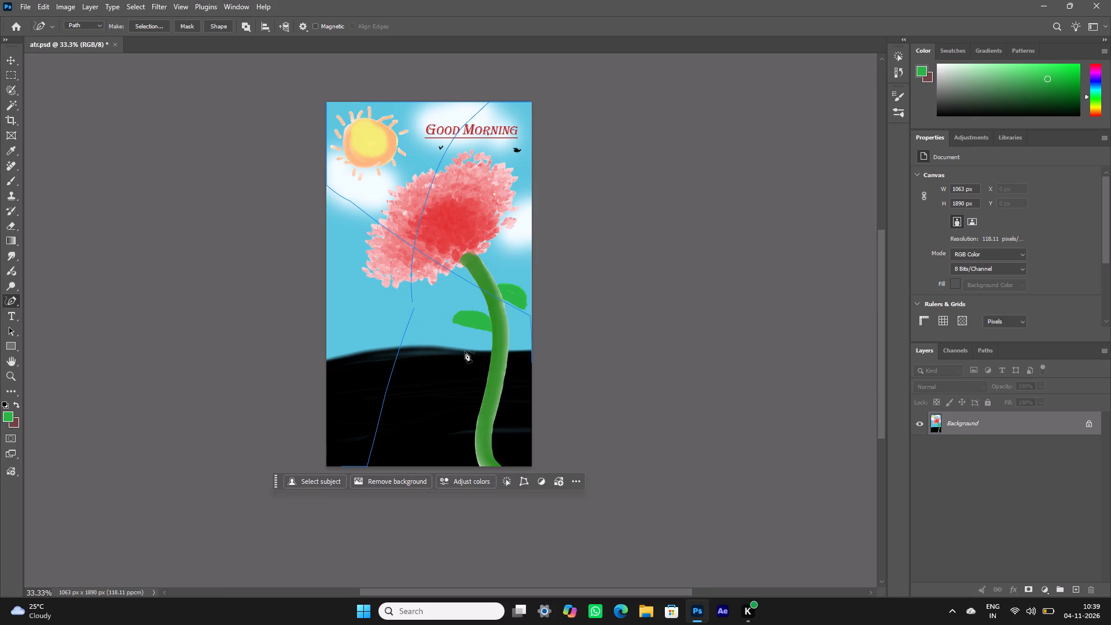
Draw a short, narrow freeform path running from the hill beside the stem up toward the flower's underside and back.
drag(465, 351, 410, 312)
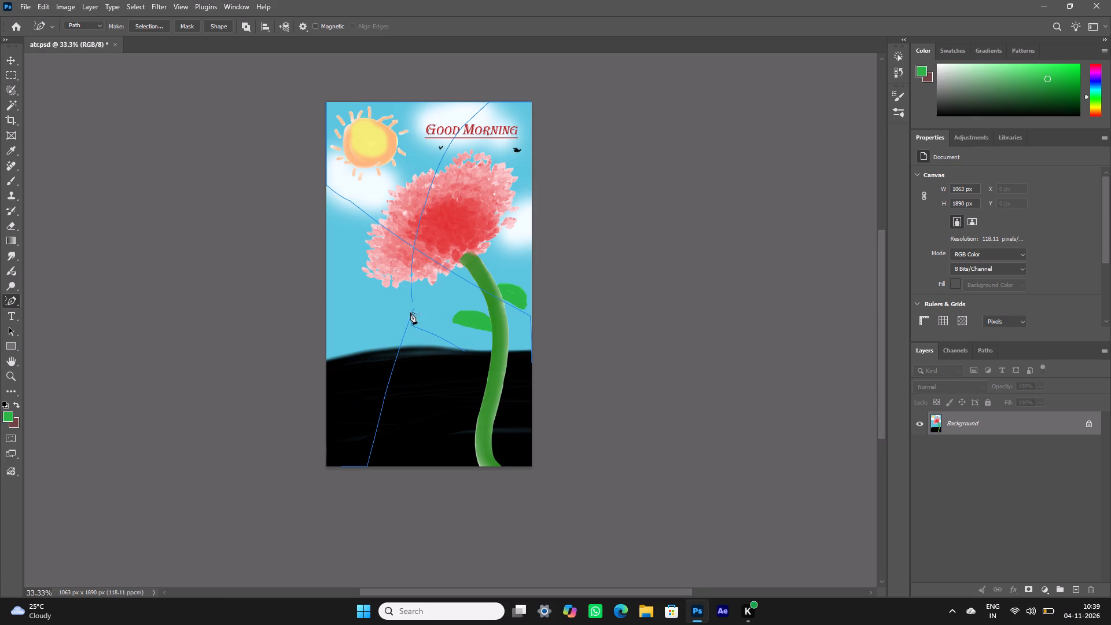
drag(410, 312, 459, 351)
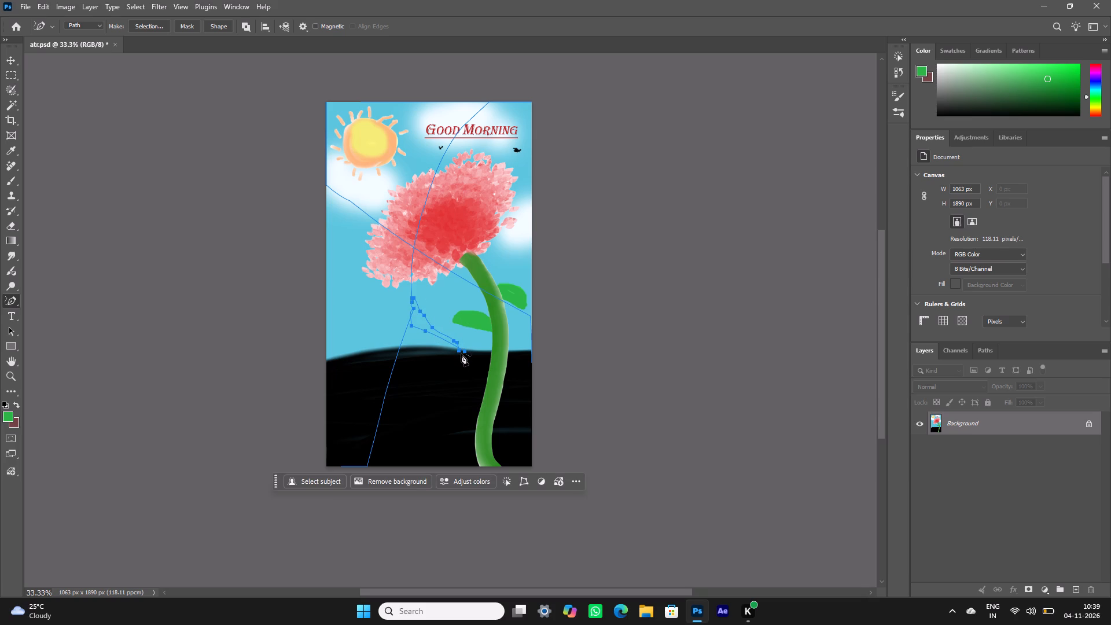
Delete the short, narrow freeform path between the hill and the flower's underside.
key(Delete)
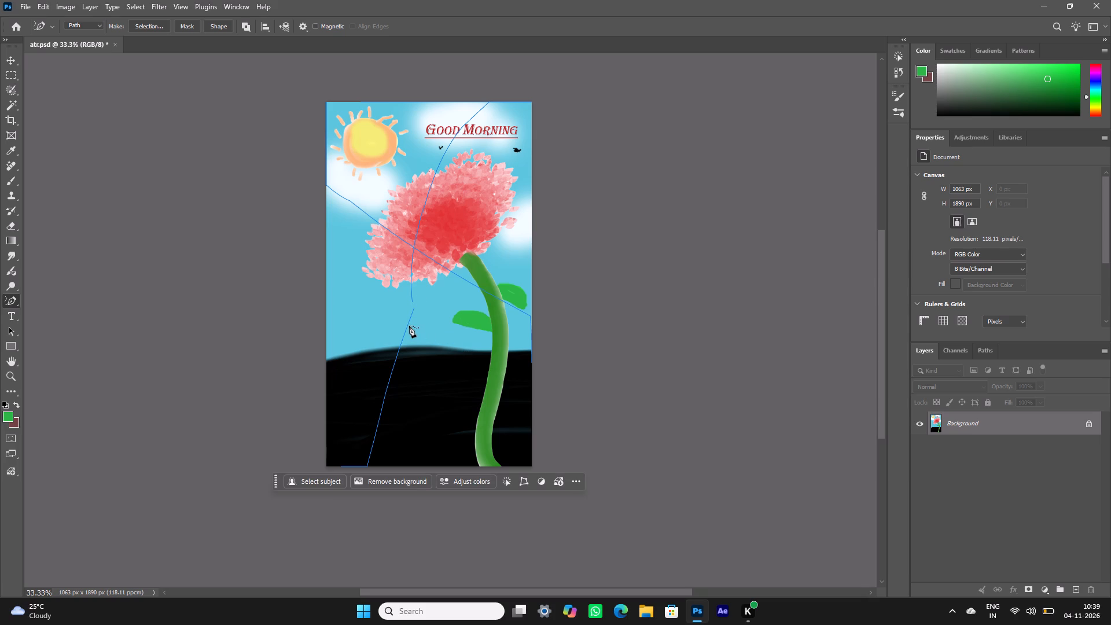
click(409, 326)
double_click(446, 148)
Undo the path edits step by step until no freeform paths are left on the illustration.
key(ctrl+z)
key(ctrl+z)
key(ctrl+z)
key(ctrl+z)
key(ctrl+z)
key(ctrl+z)
key(ctrl+z)
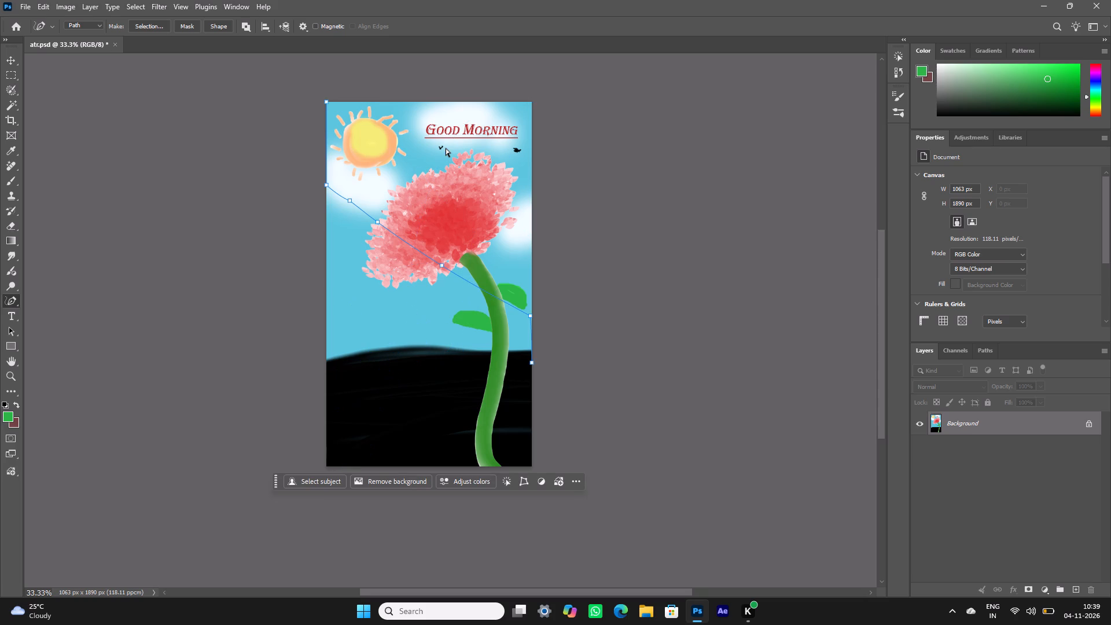
key(ctrl+z)
key(ctrl+z)
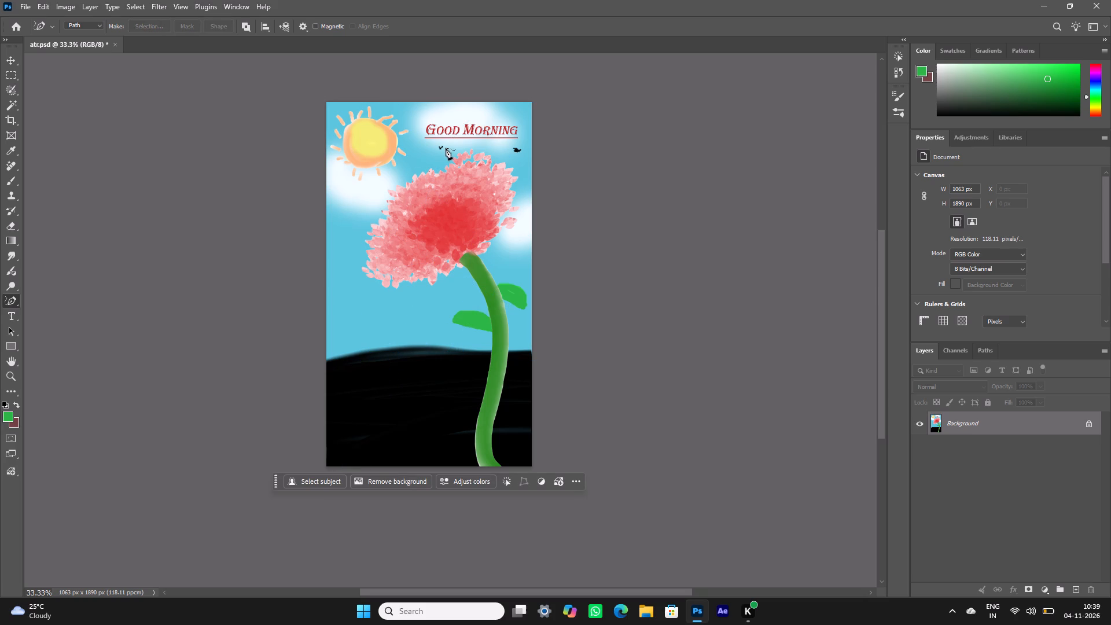
Save atr.psd.
key(ctrl+s)
Switch to Canva and create a new blank Landscape Video design at 1920 × 1080 px.
click(369, 616)
text(can)
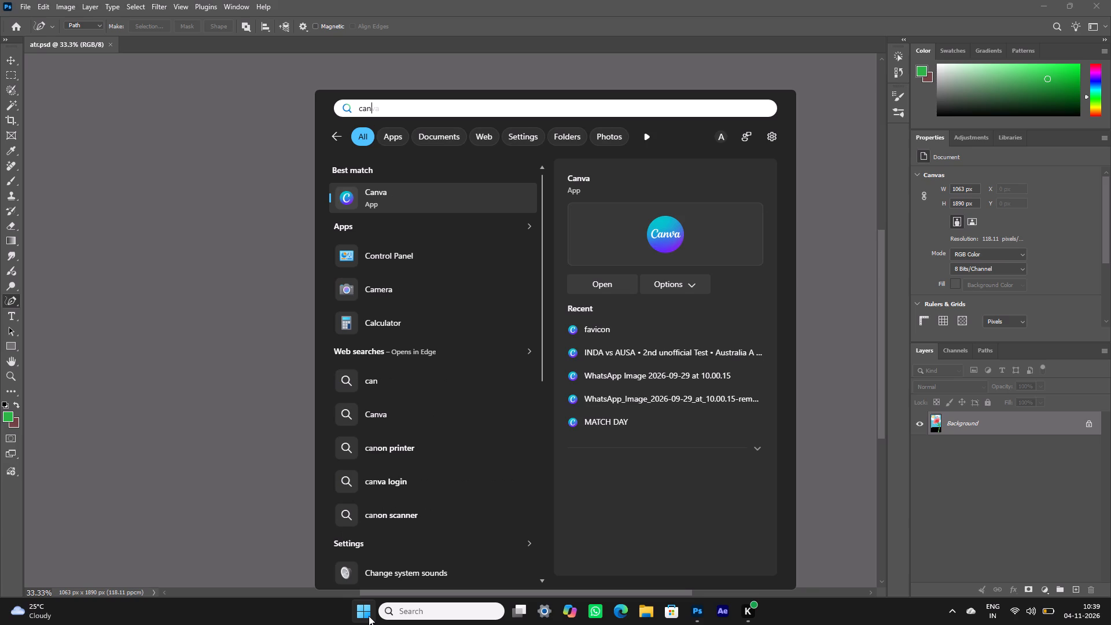
double_click(483, 191)
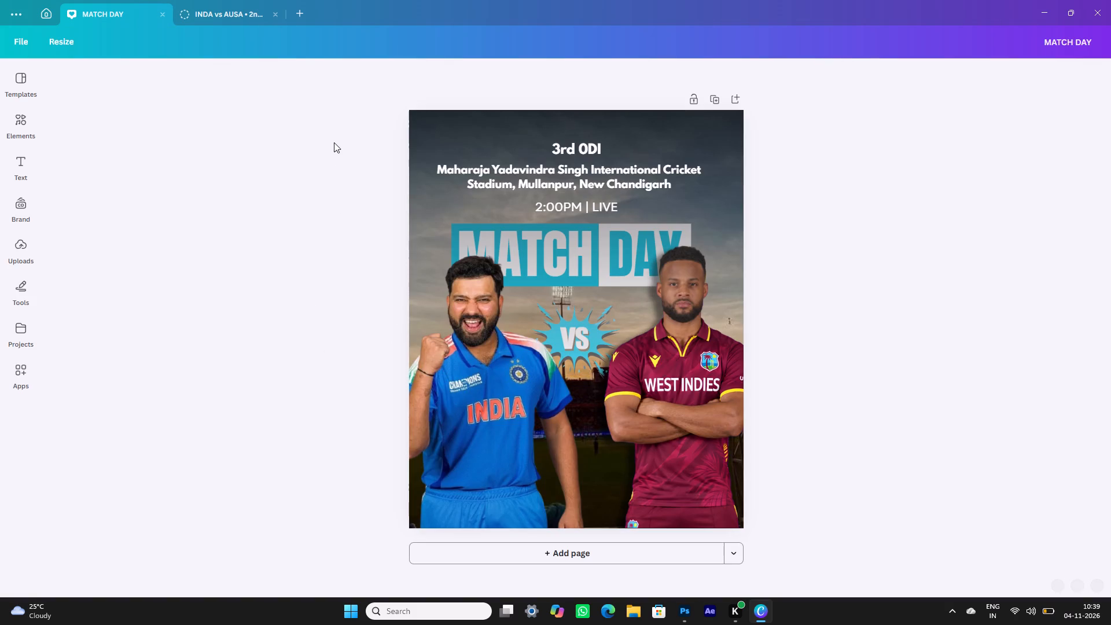
click(301, 17)
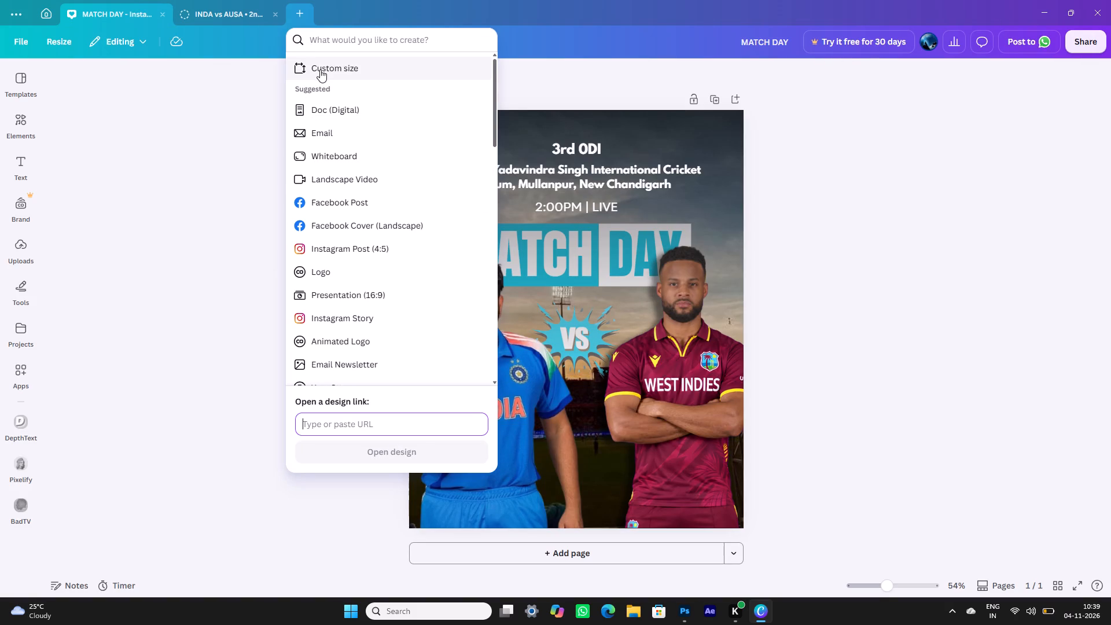
click(318, 181)
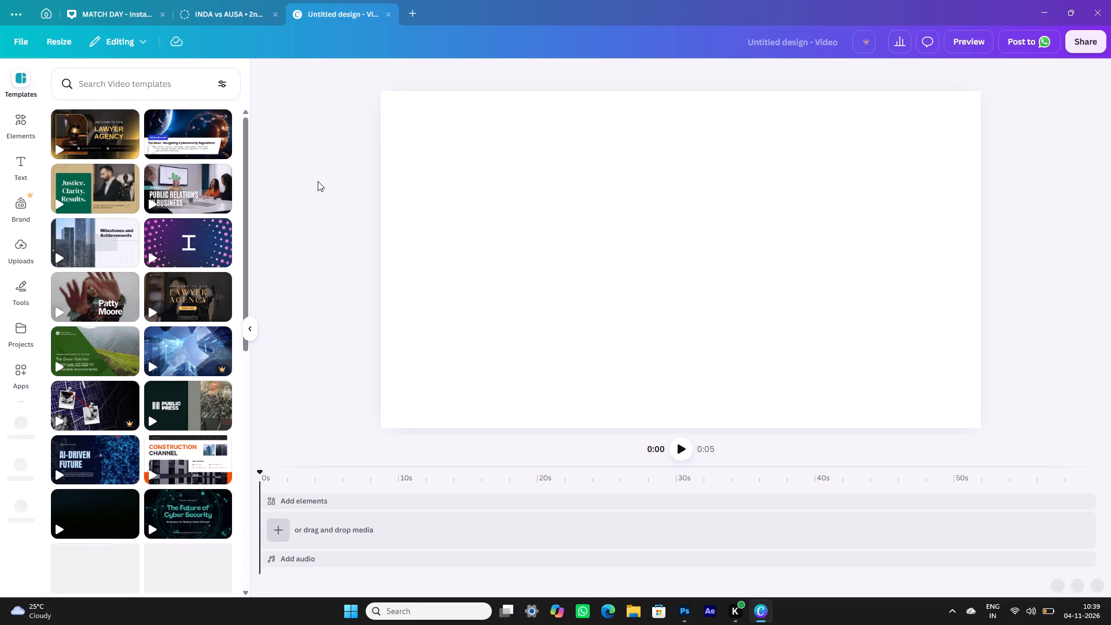
Add the first page of the "Hiring Startup Video in Violet Cyan Gradient Tech Style" template and play it.
click(185, 239)
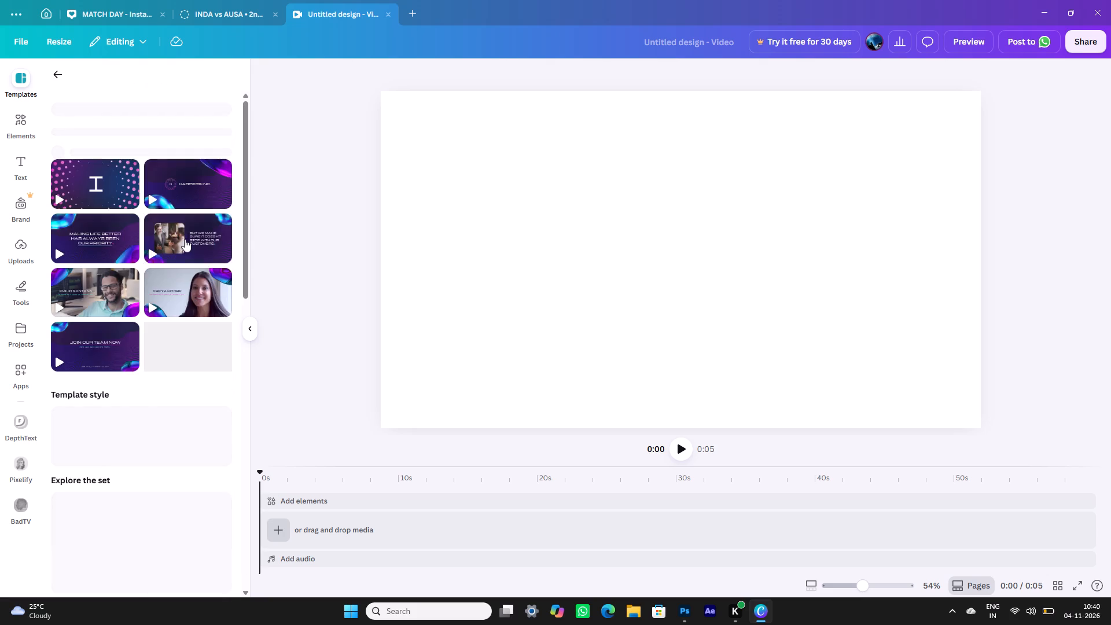
click(120, 236)
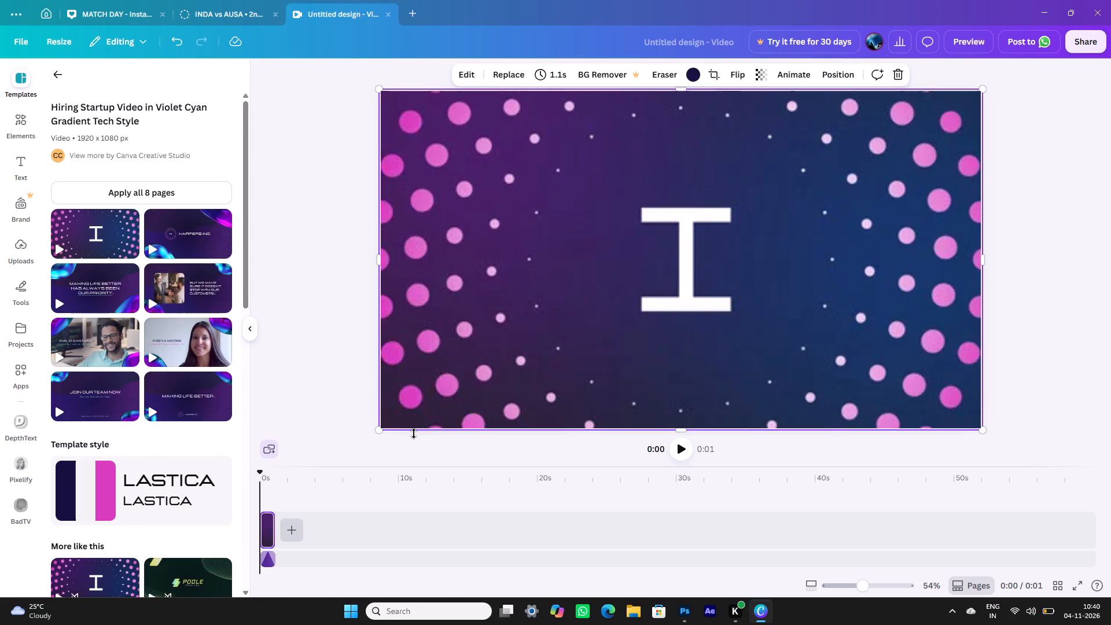
key(space)
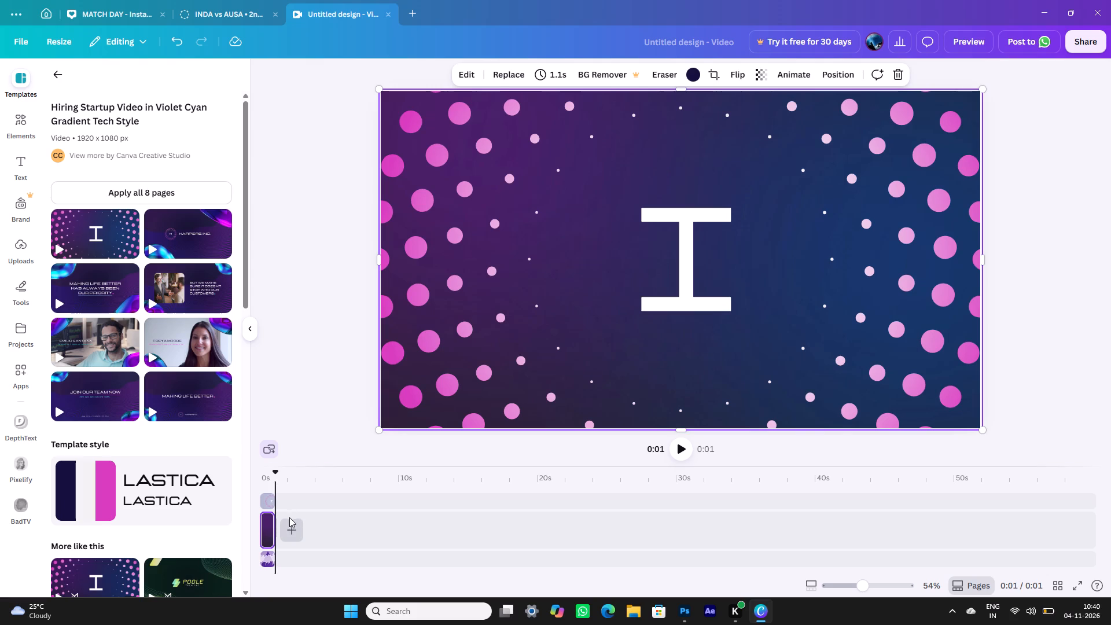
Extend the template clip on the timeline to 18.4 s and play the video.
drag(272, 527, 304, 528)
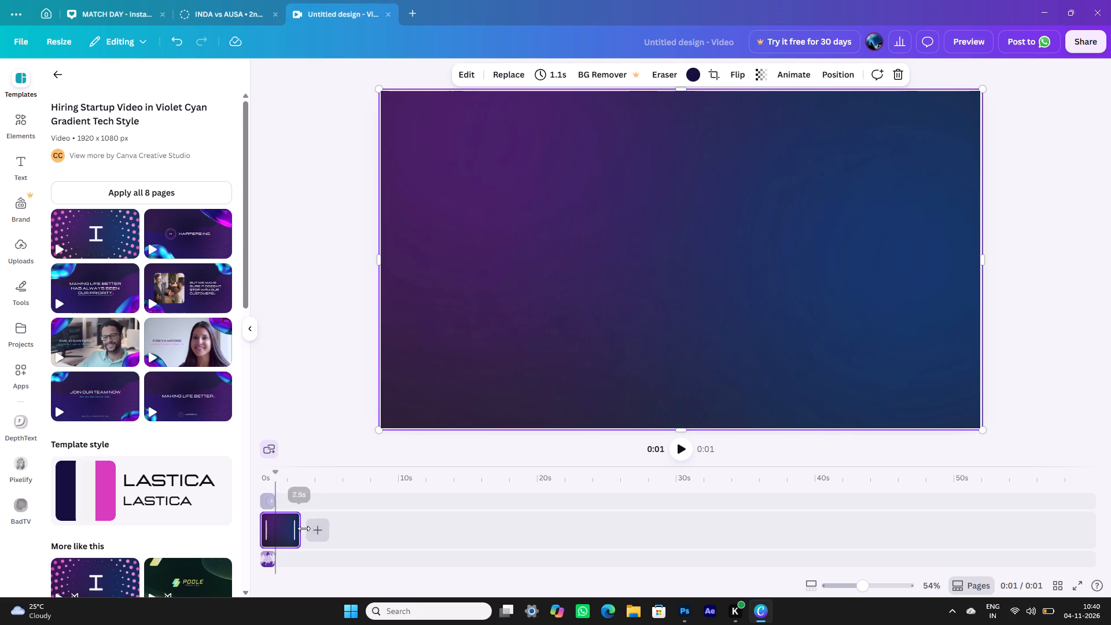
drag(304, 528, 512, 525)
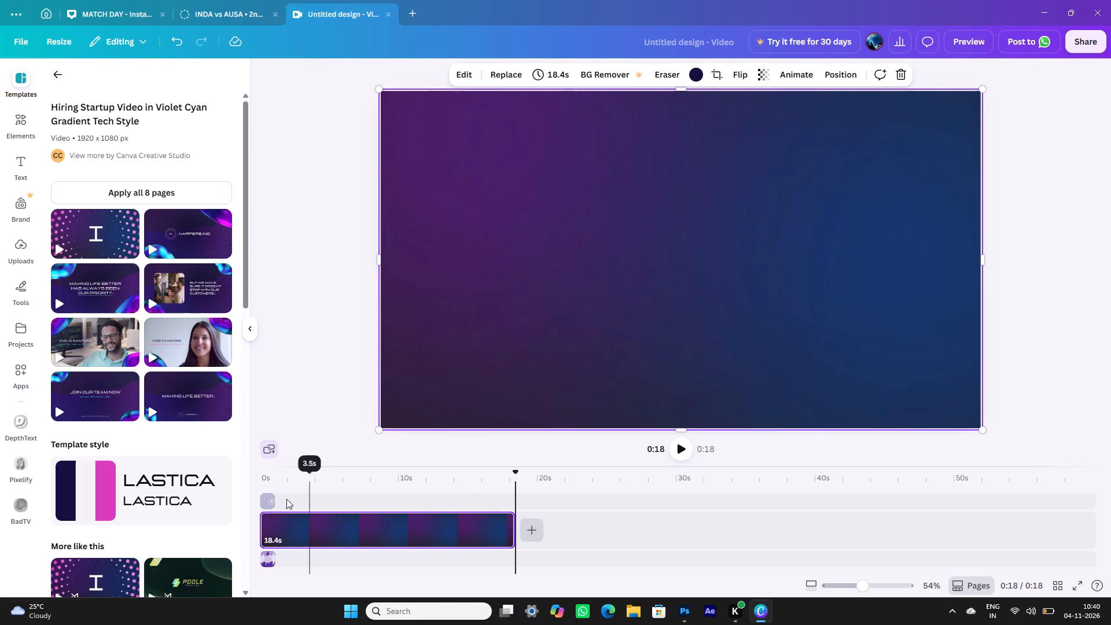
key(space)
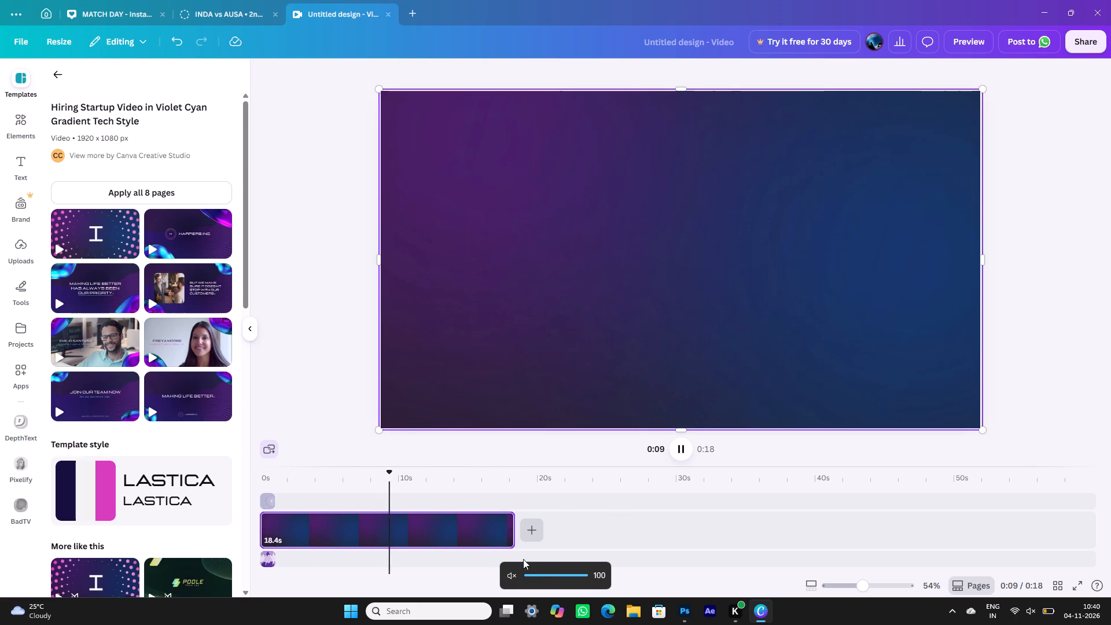
Delete the violet gradient template clip from the video timeline.
scroll(506, 535, down, 1)
click(496, 537)
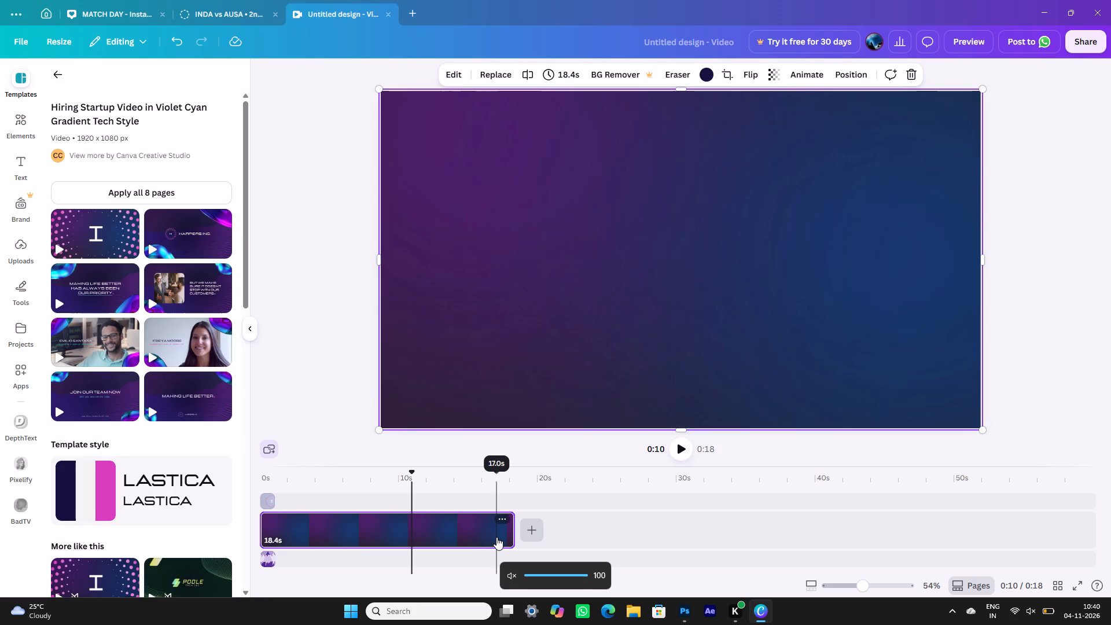
key(Delete)
scroll(95, 456, down, 2)
scroll(95, 456, up, 6)
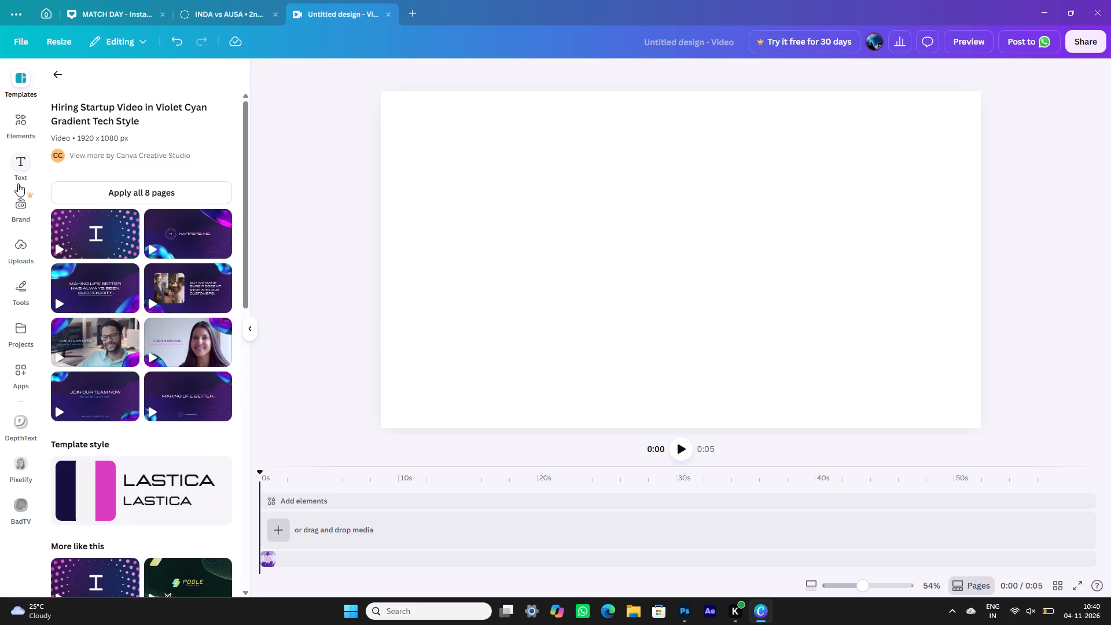
Browse the 3D elements by category, from Icons & Stickers through Food & Drinks, for something to use in the video.
click(21, 133)
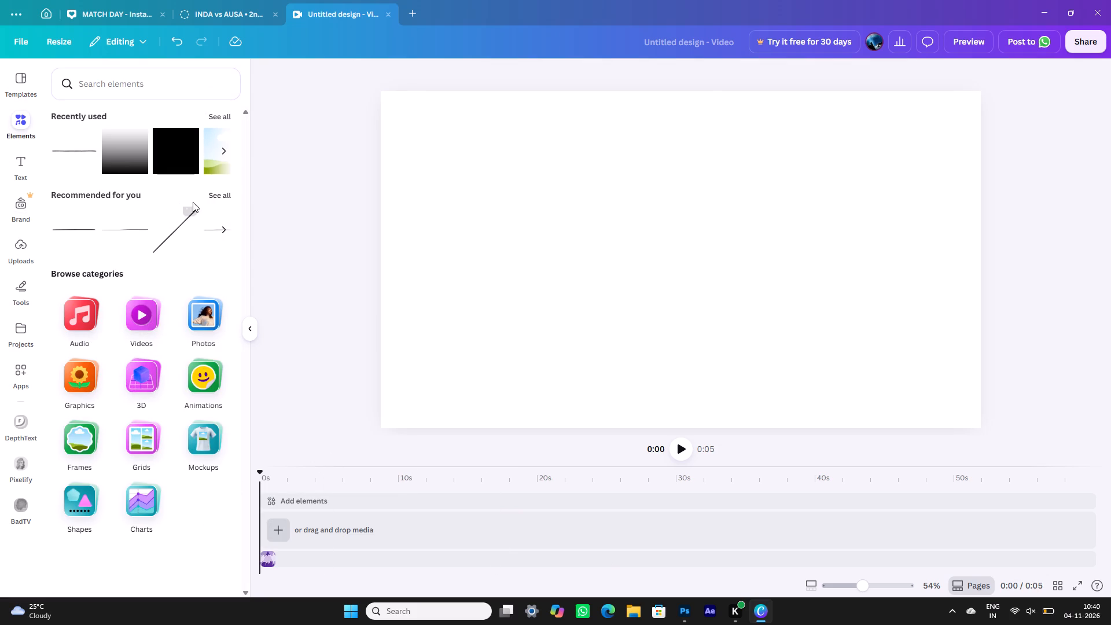
scroll(134, 427, down, 1)
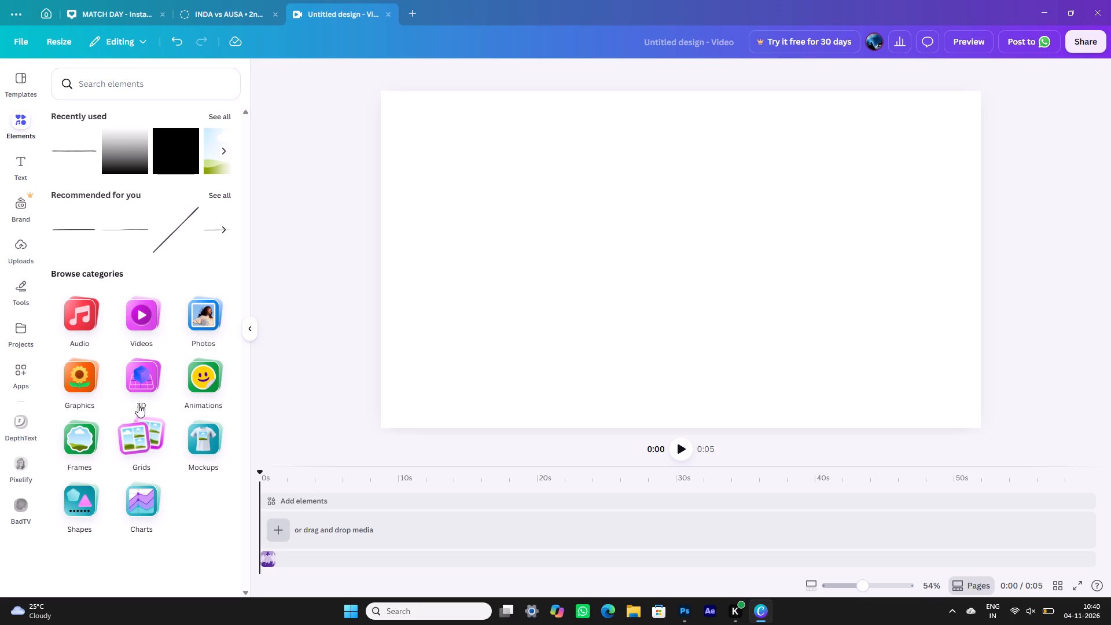
click(139, 387)
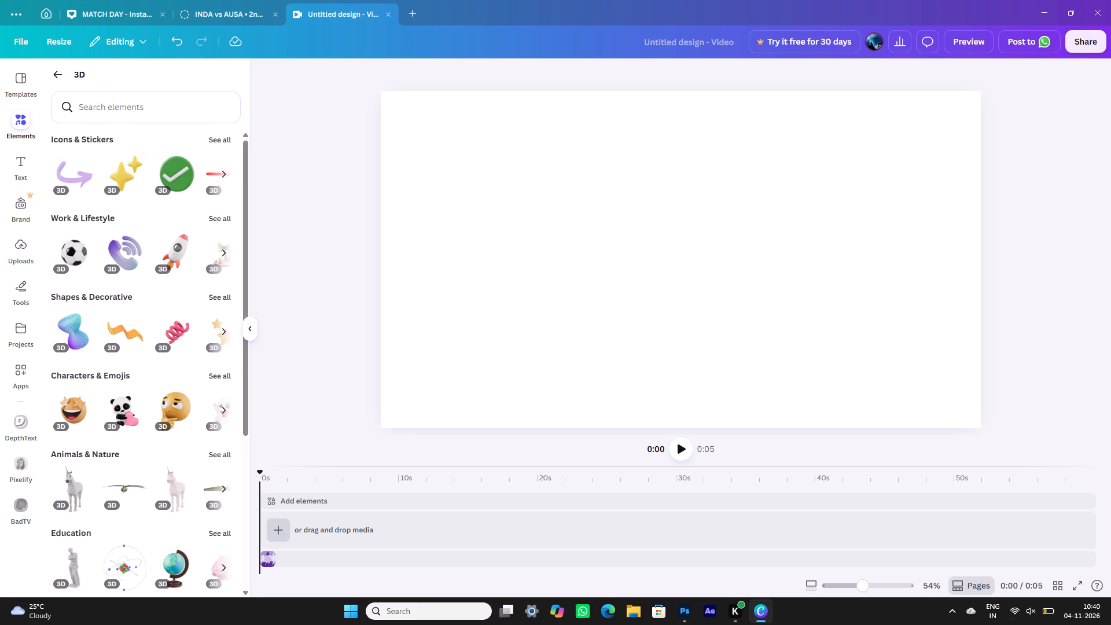
scroll(139, 242, down, 2)
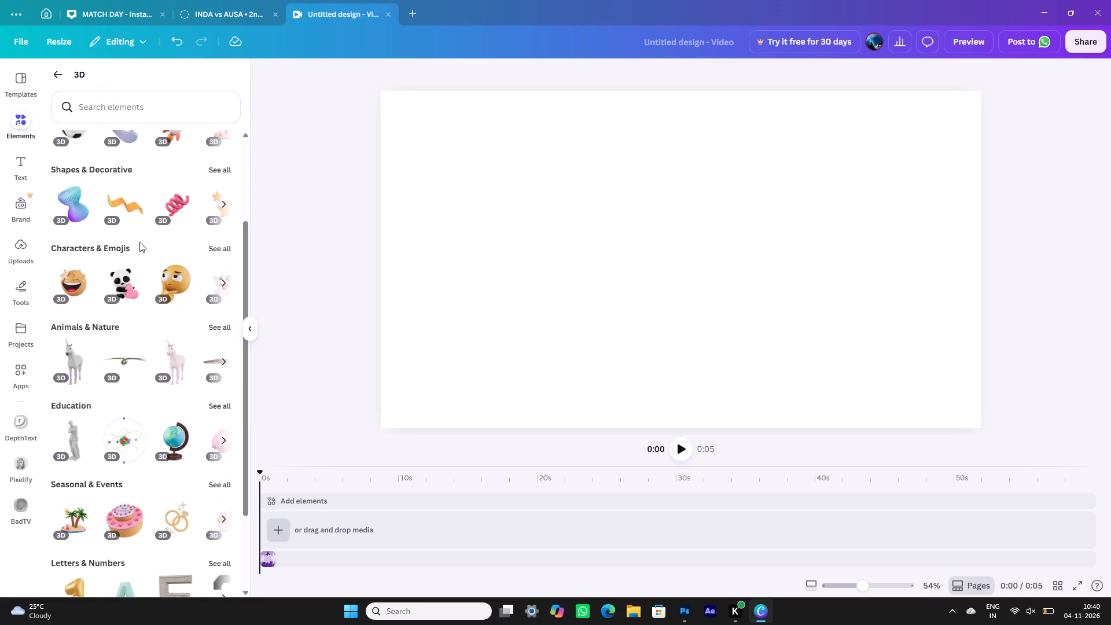
scroll(139, 242, down, 1)
scroll(139, 242, up, 4)
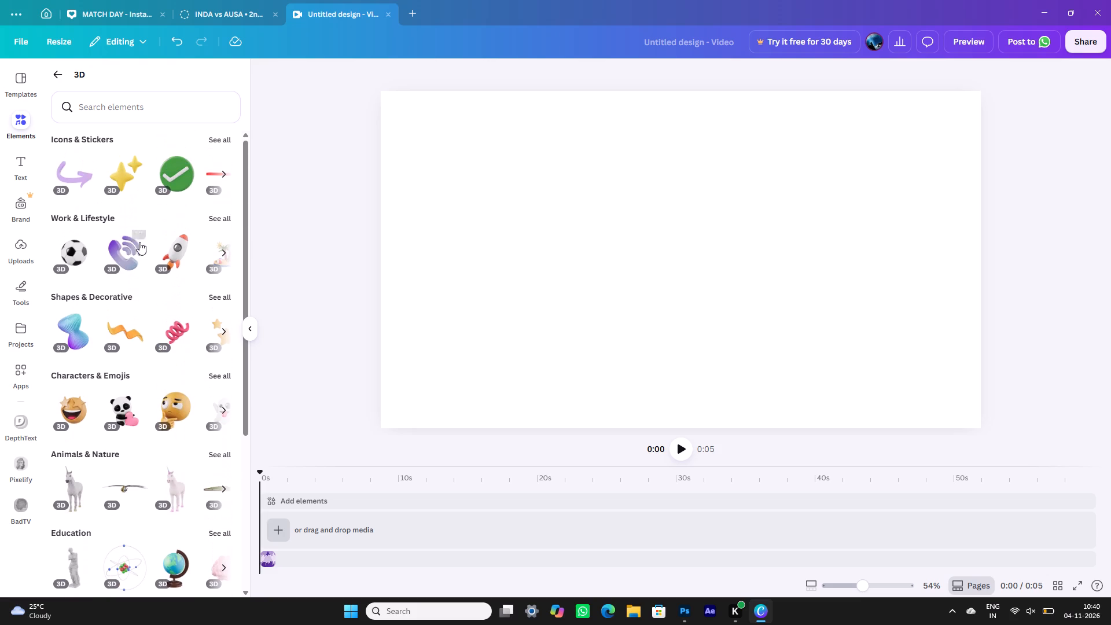
scroll(139, 242, up, 2)
scroll(139, 242, down, 5)
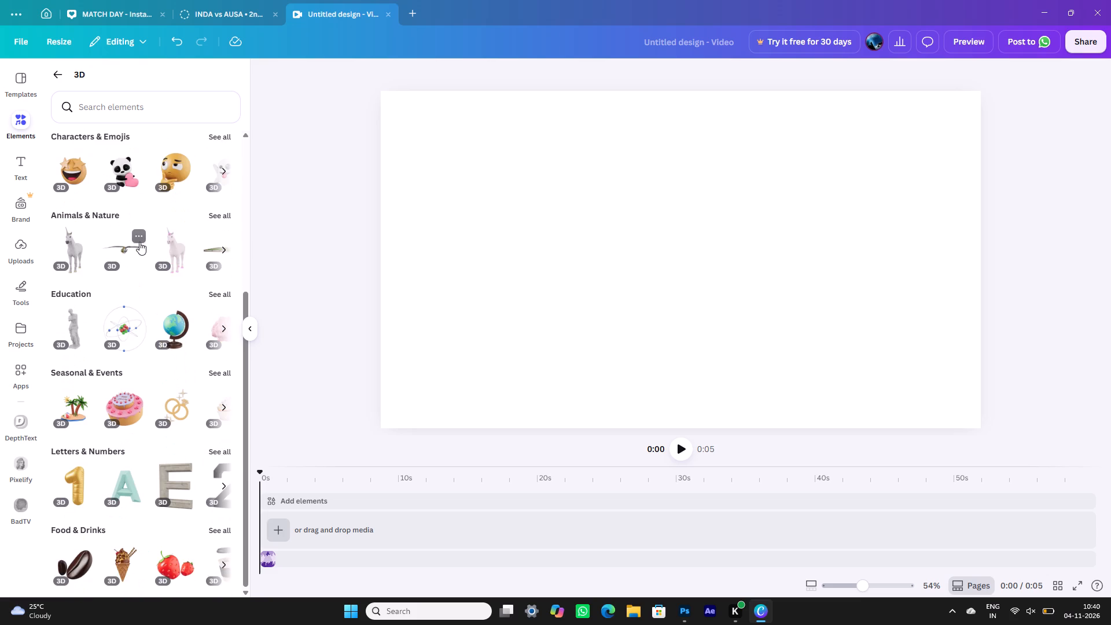
scroll(139, 242, down, 1)
scroll(139, 242, up, 5)
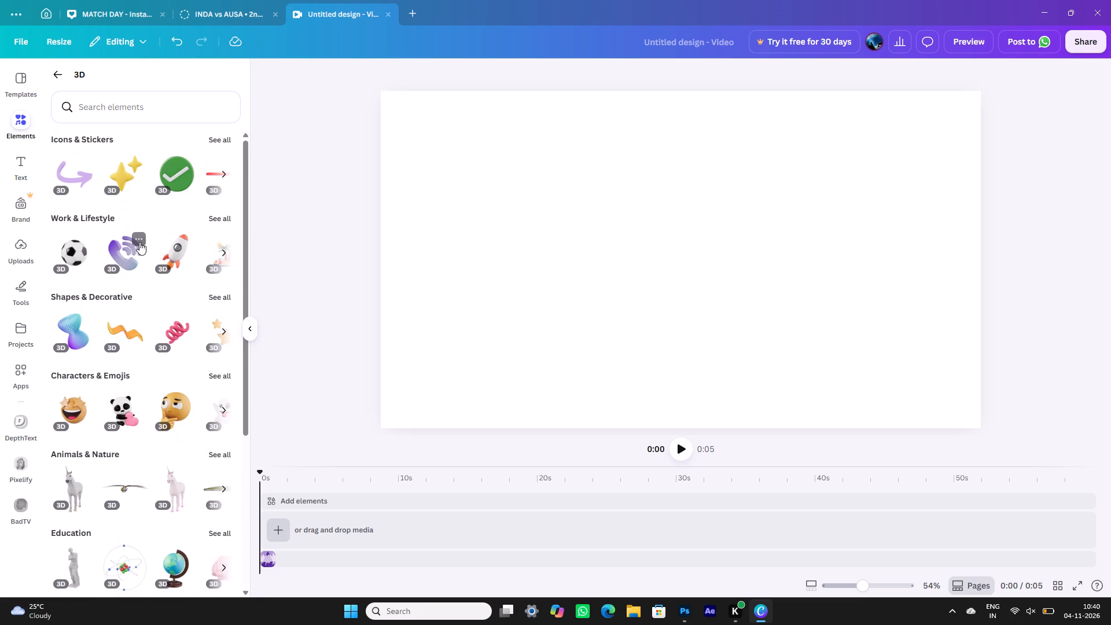
scroll(139, 242, up, 1)
Look through the drawing tools, template pages, text styles and 3D elements for content for the blank video.
click(30, 312)
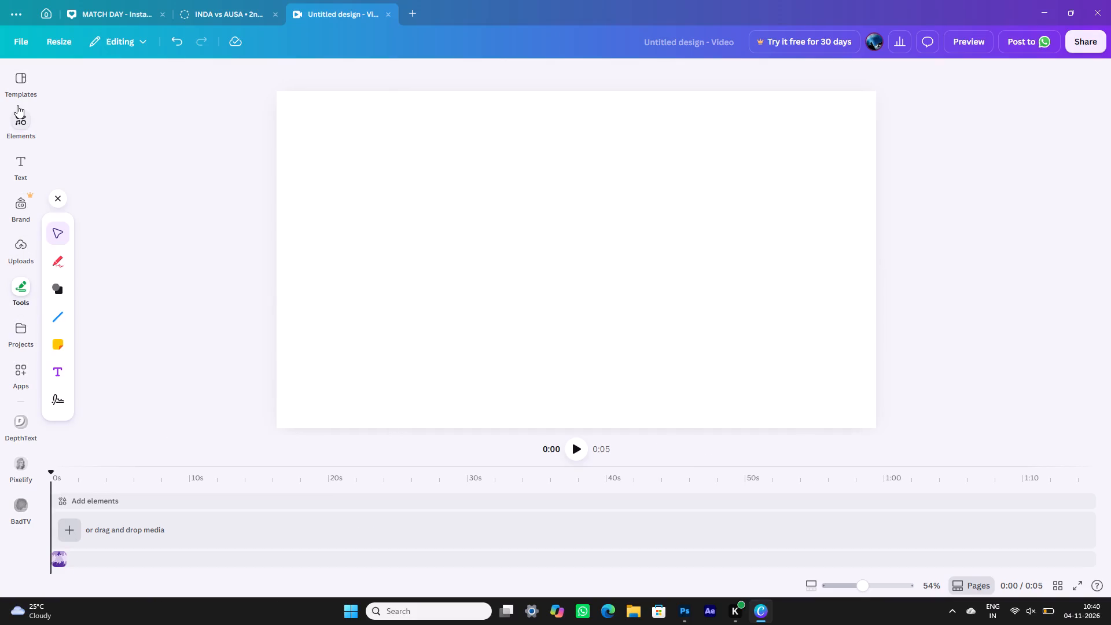
click(19, 83)
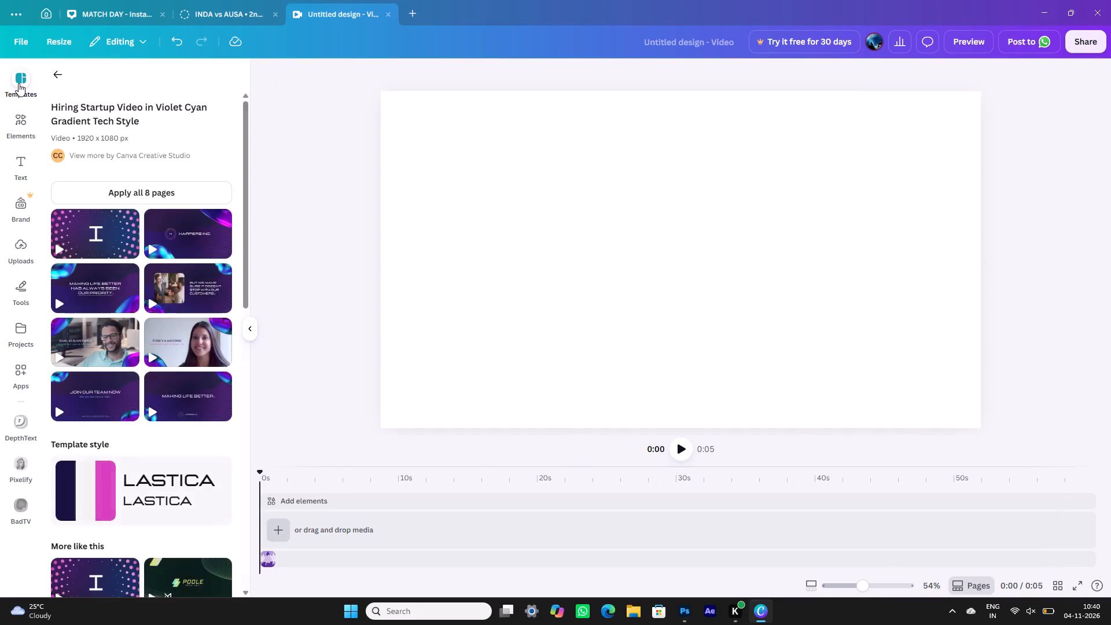
click(16, 158)
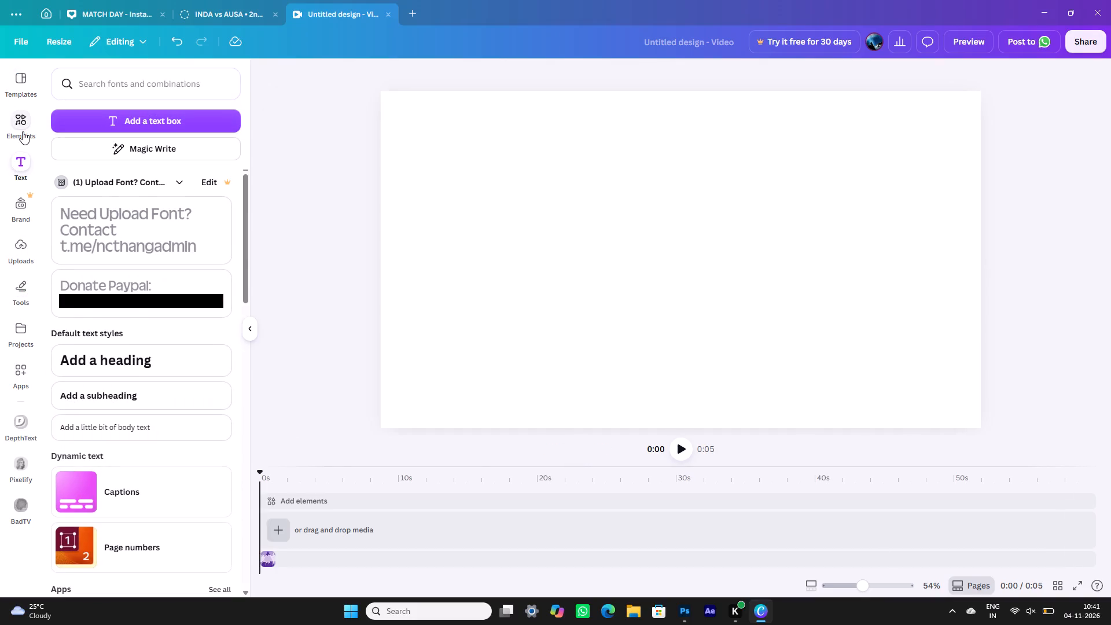
click(23, 131)
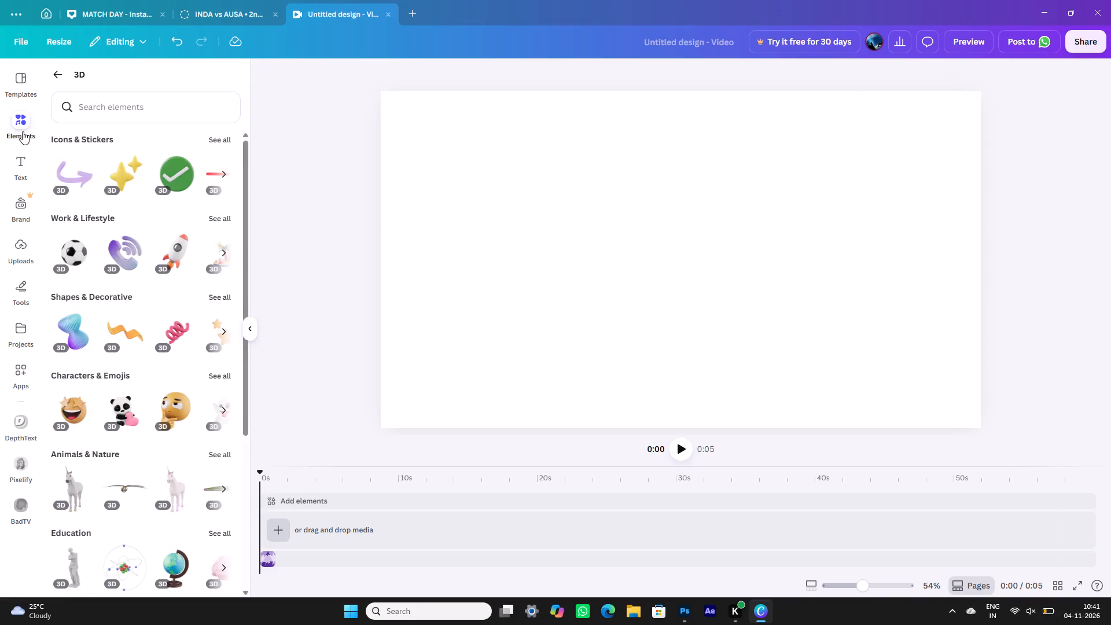
scroll(137, 426, down, 3)
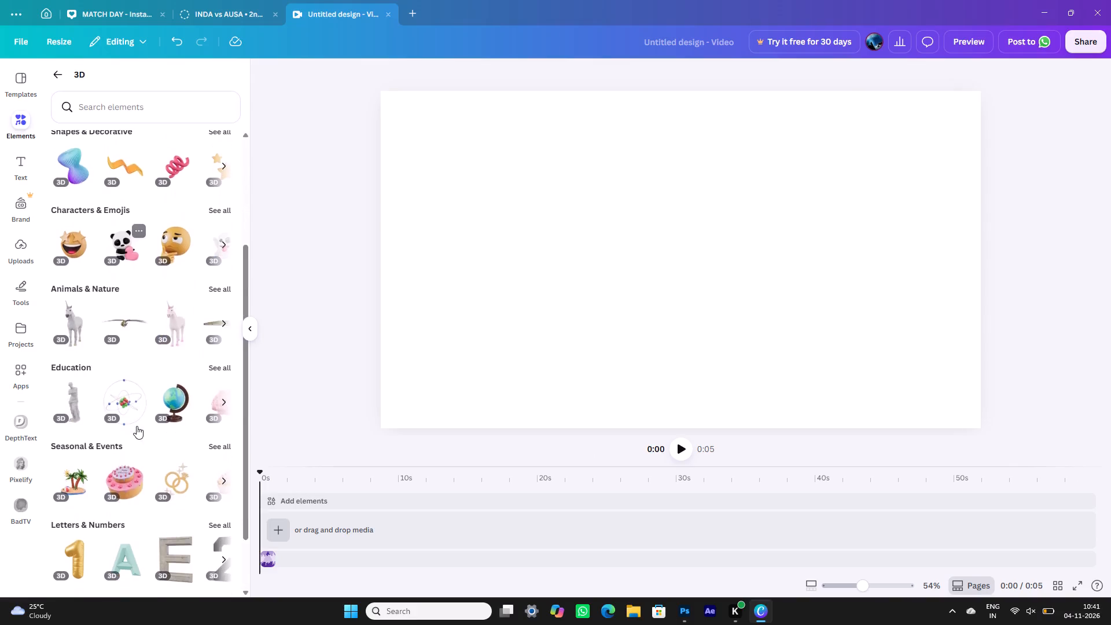
scroll(137, 426, down, 5)
scroll(137, 426, up, 5)
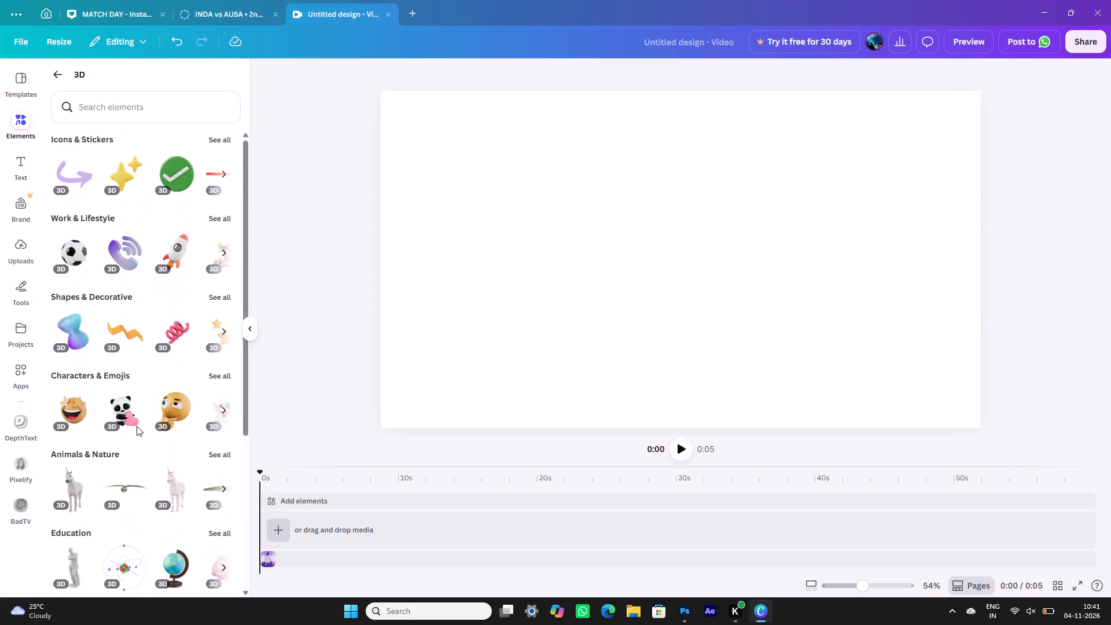
scroll(137, 426, up, 1)
scroll(182, 182, down, 1)
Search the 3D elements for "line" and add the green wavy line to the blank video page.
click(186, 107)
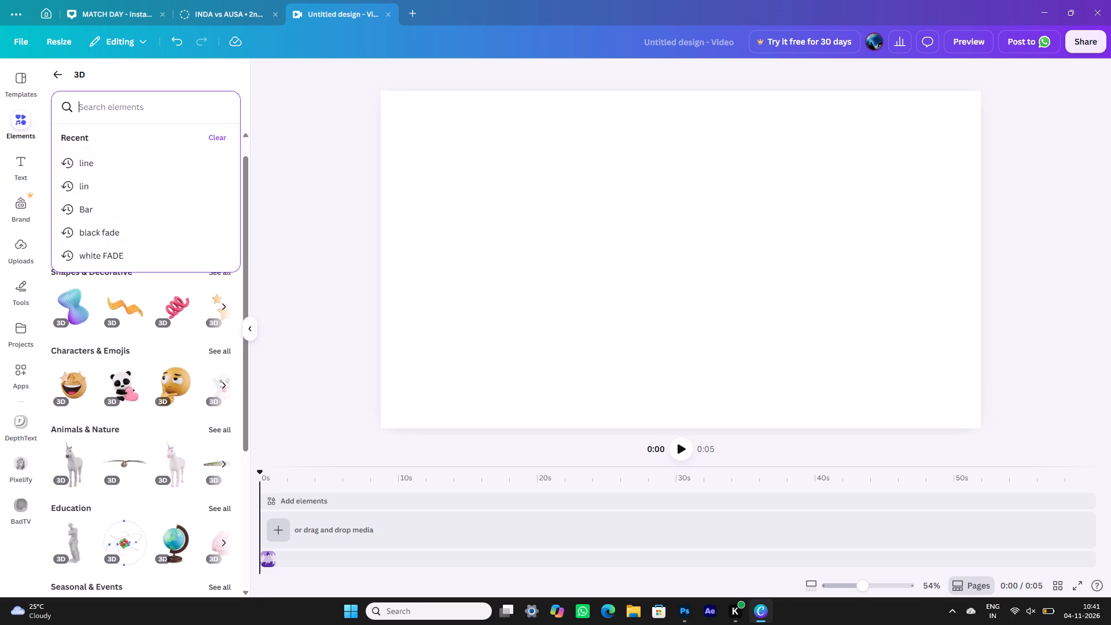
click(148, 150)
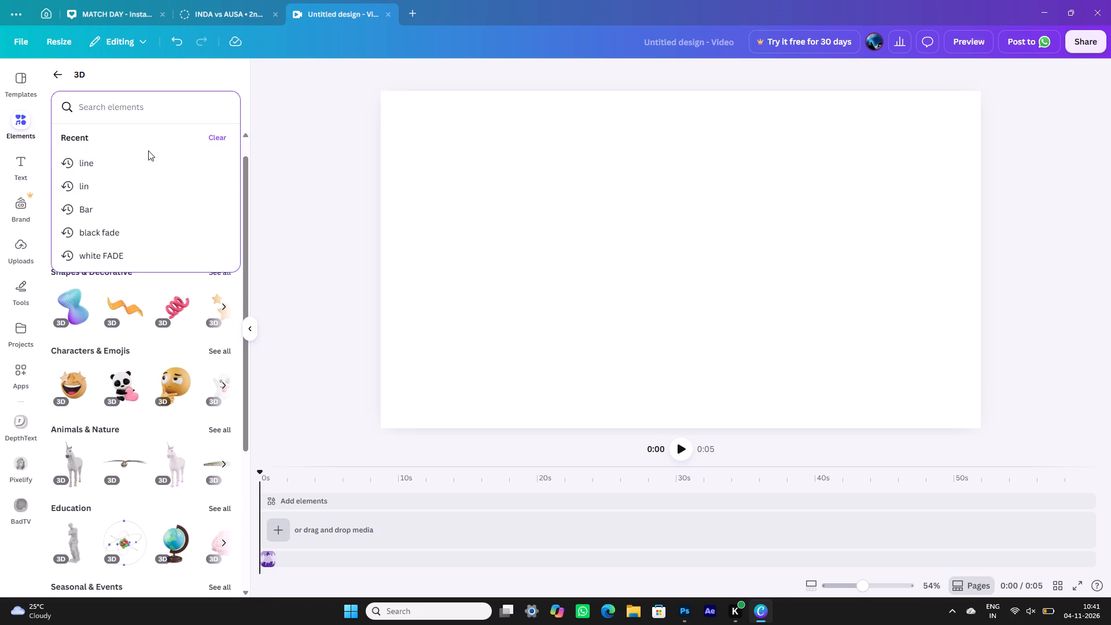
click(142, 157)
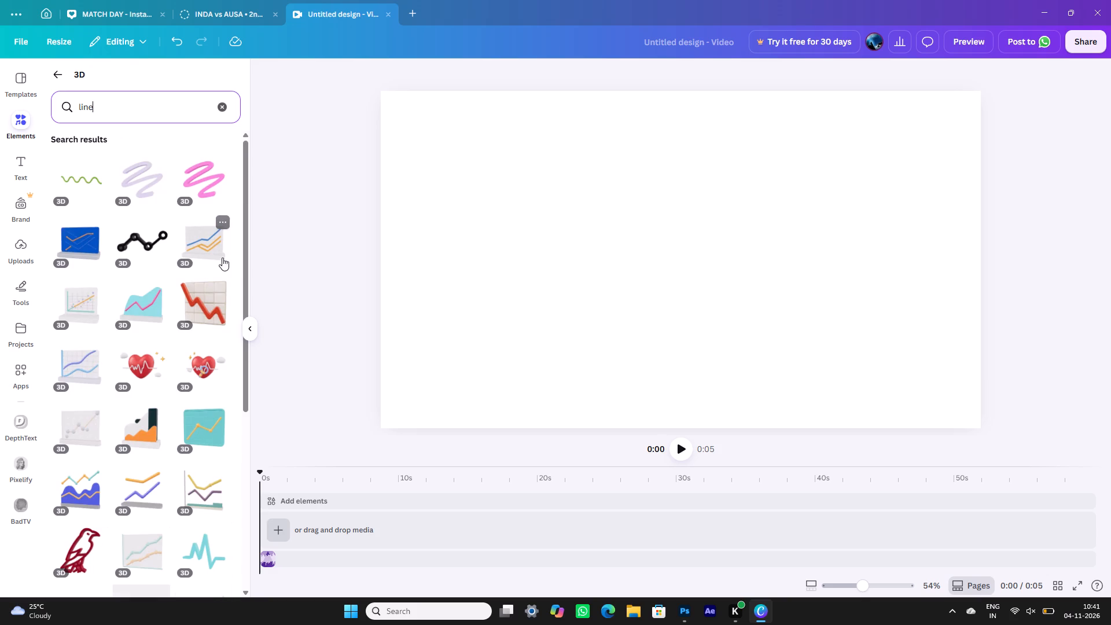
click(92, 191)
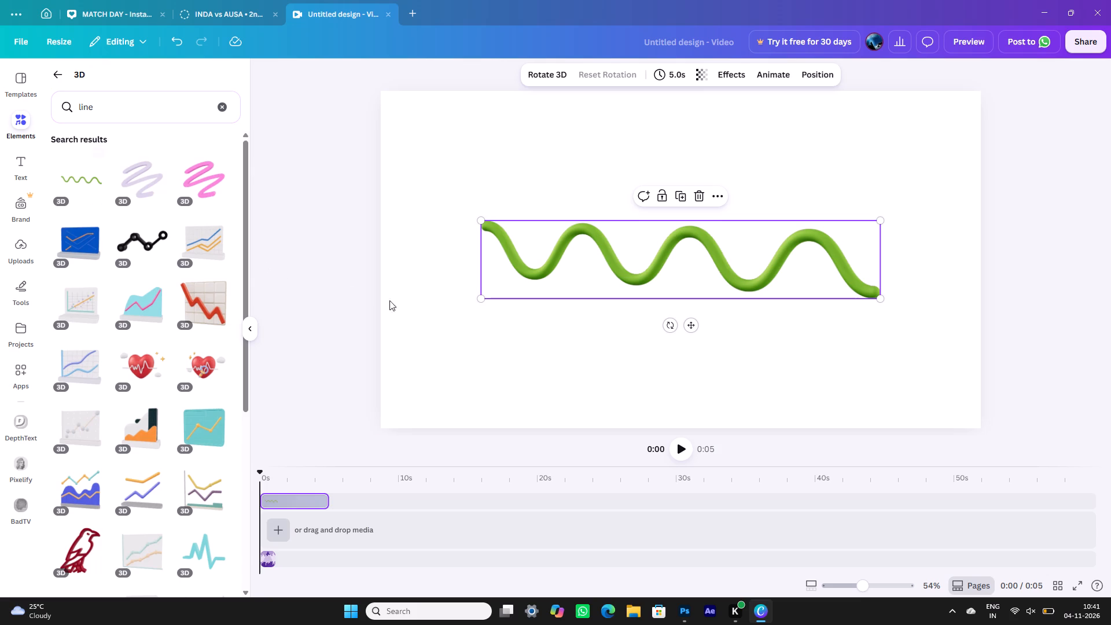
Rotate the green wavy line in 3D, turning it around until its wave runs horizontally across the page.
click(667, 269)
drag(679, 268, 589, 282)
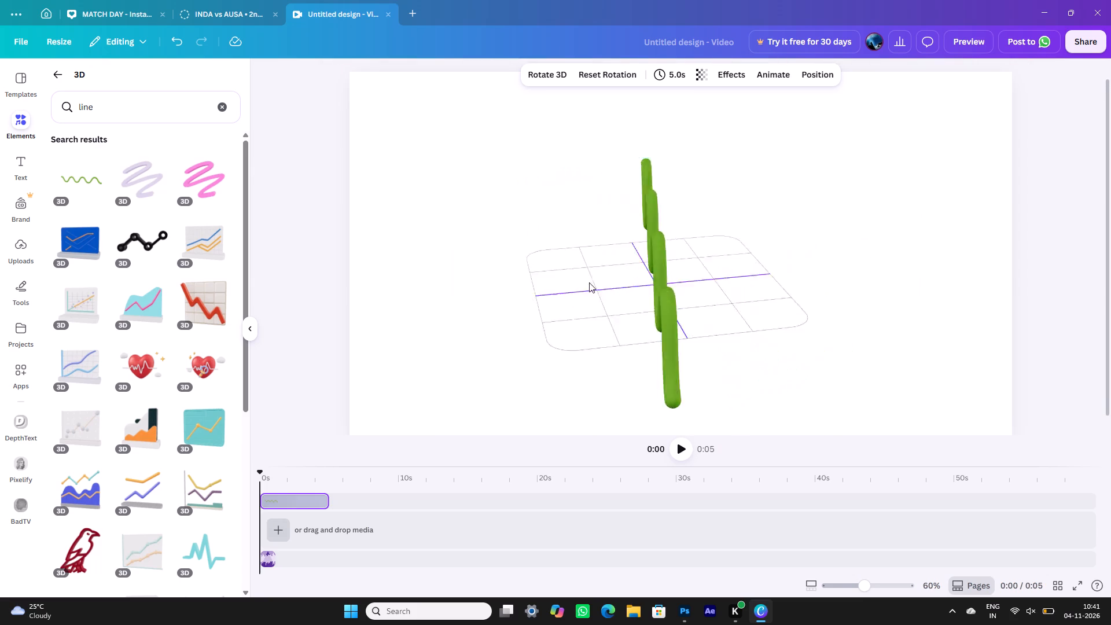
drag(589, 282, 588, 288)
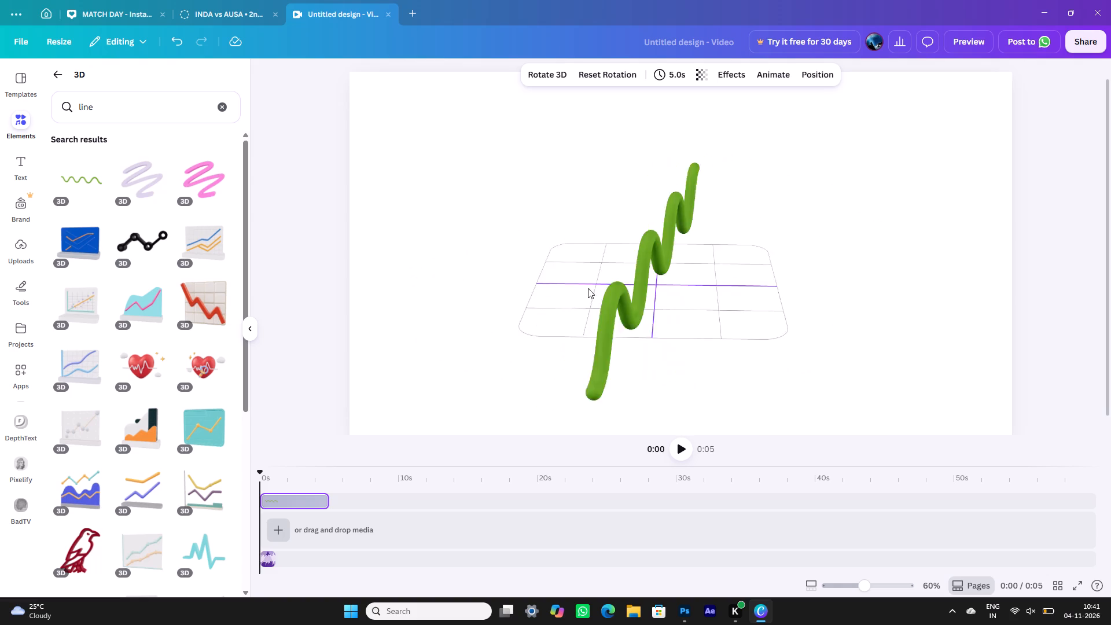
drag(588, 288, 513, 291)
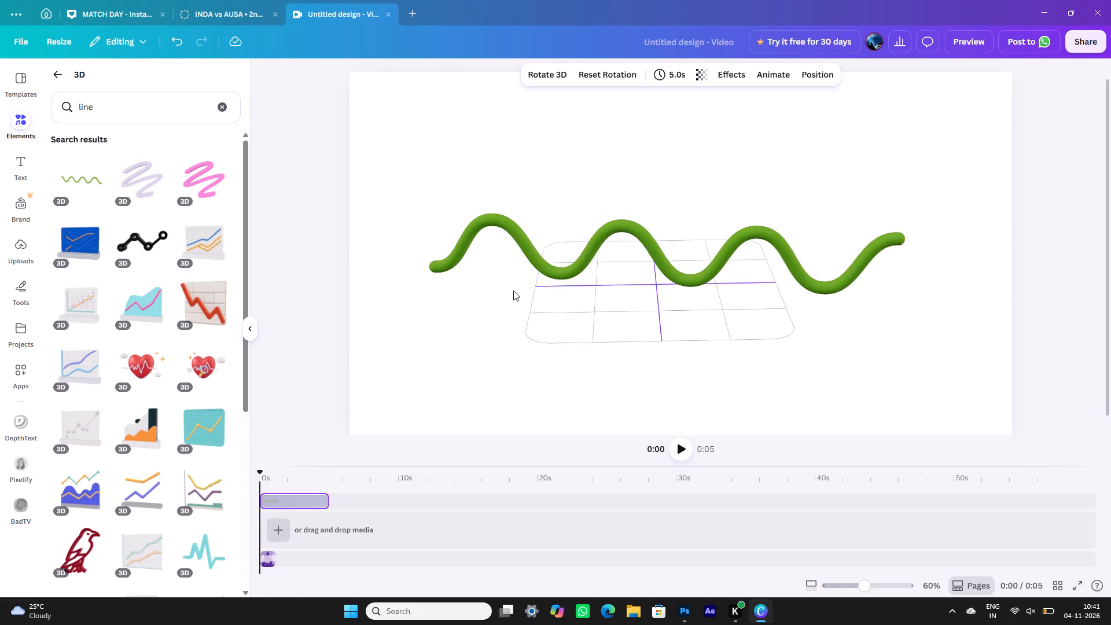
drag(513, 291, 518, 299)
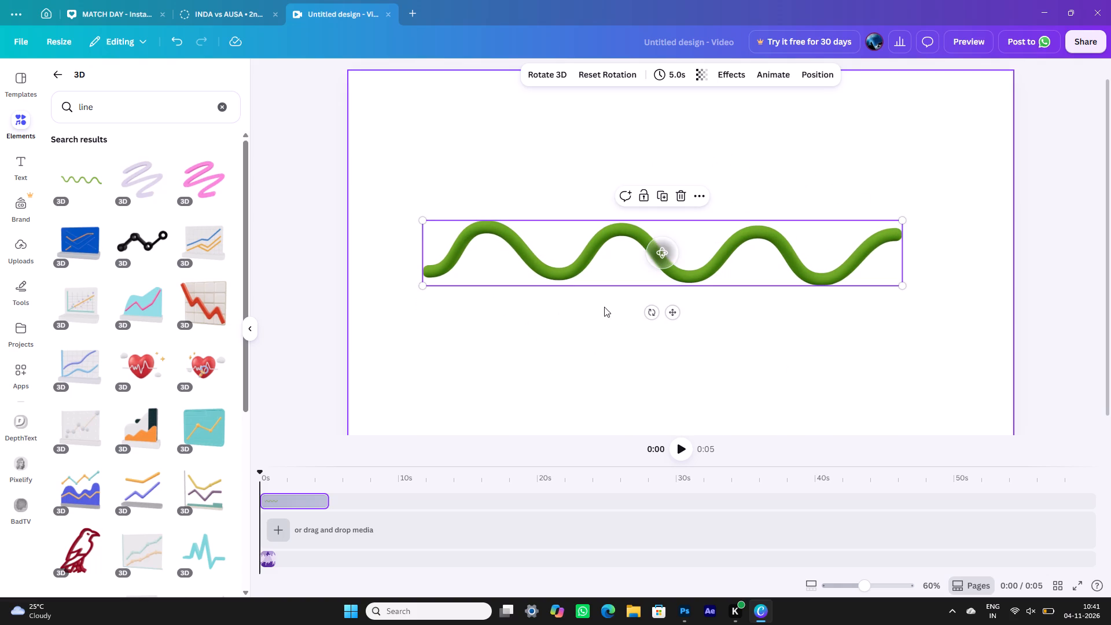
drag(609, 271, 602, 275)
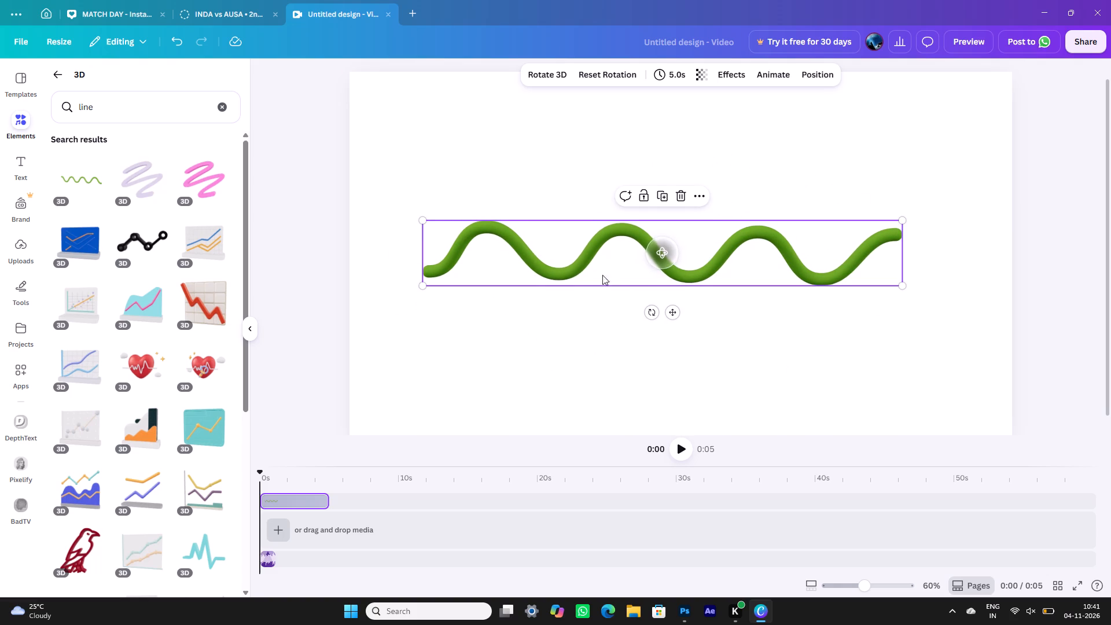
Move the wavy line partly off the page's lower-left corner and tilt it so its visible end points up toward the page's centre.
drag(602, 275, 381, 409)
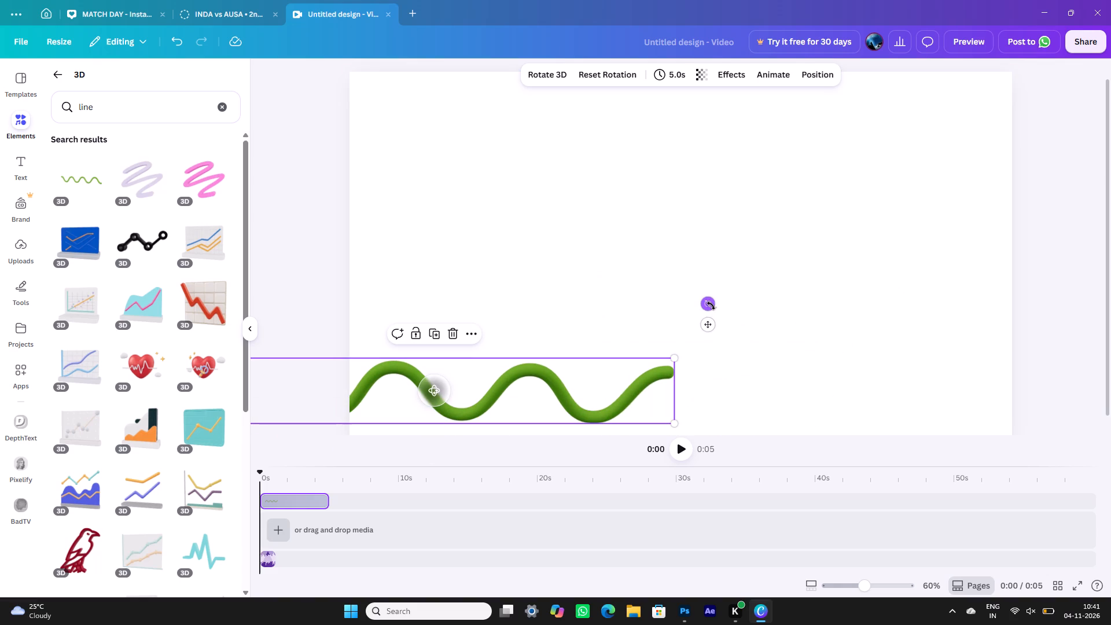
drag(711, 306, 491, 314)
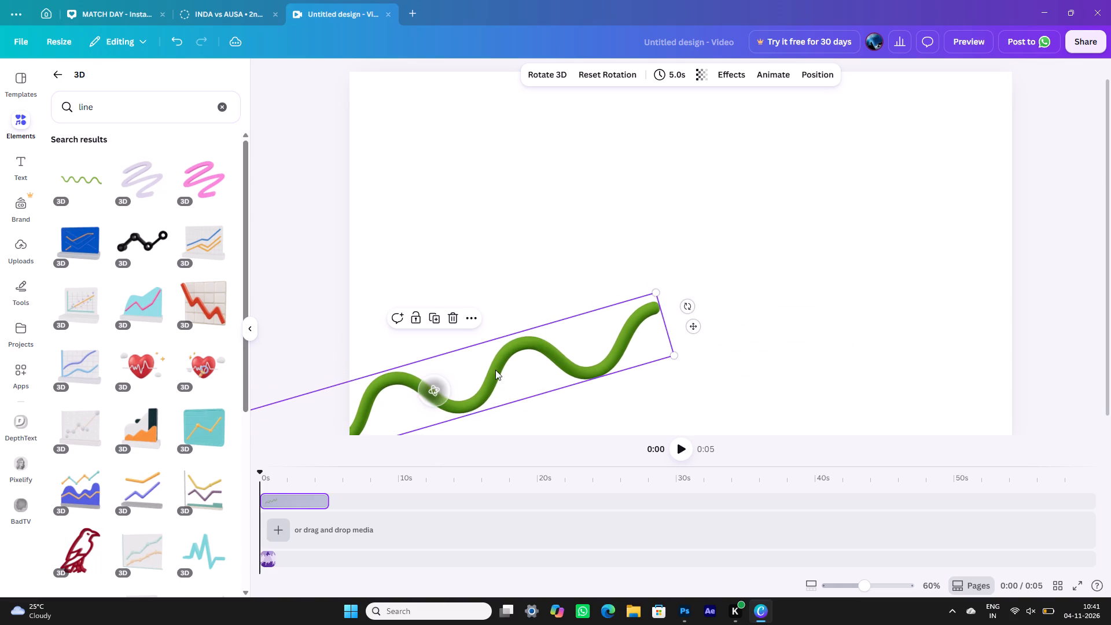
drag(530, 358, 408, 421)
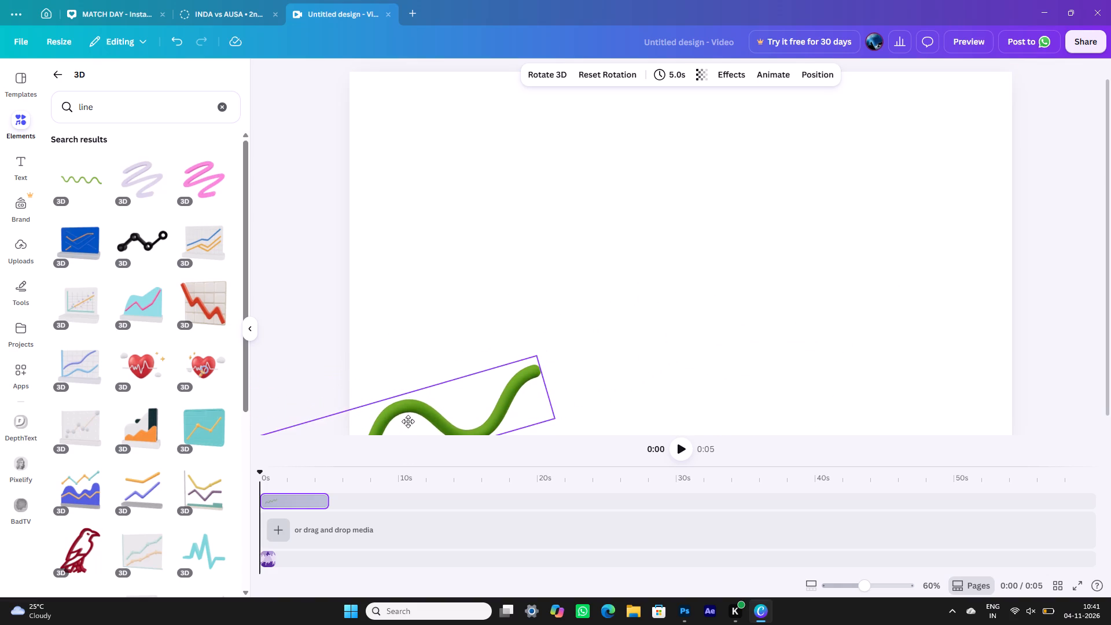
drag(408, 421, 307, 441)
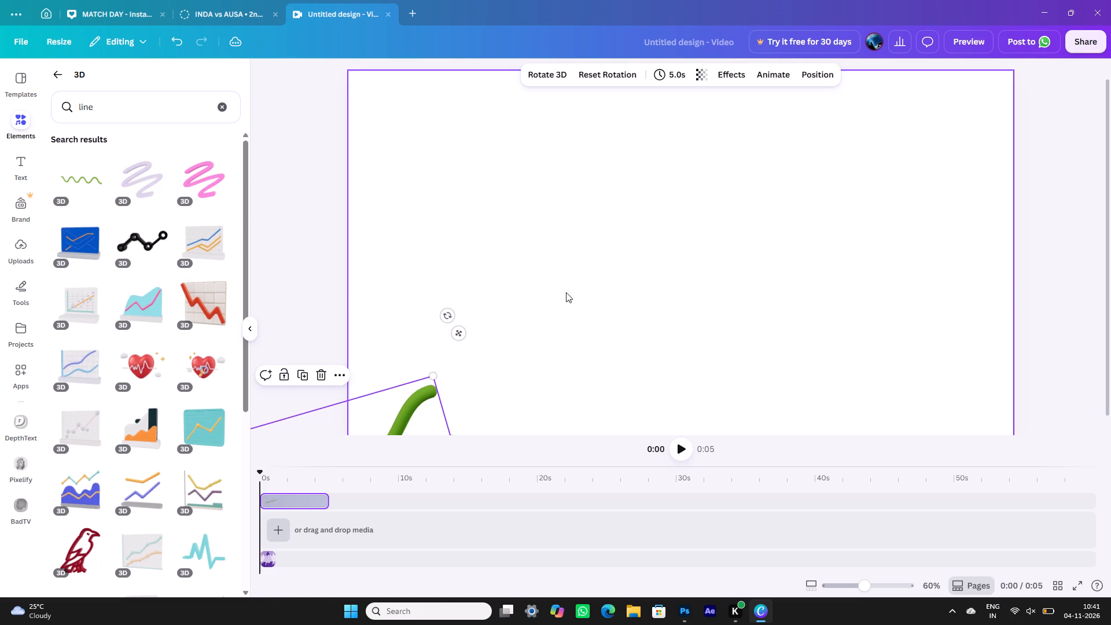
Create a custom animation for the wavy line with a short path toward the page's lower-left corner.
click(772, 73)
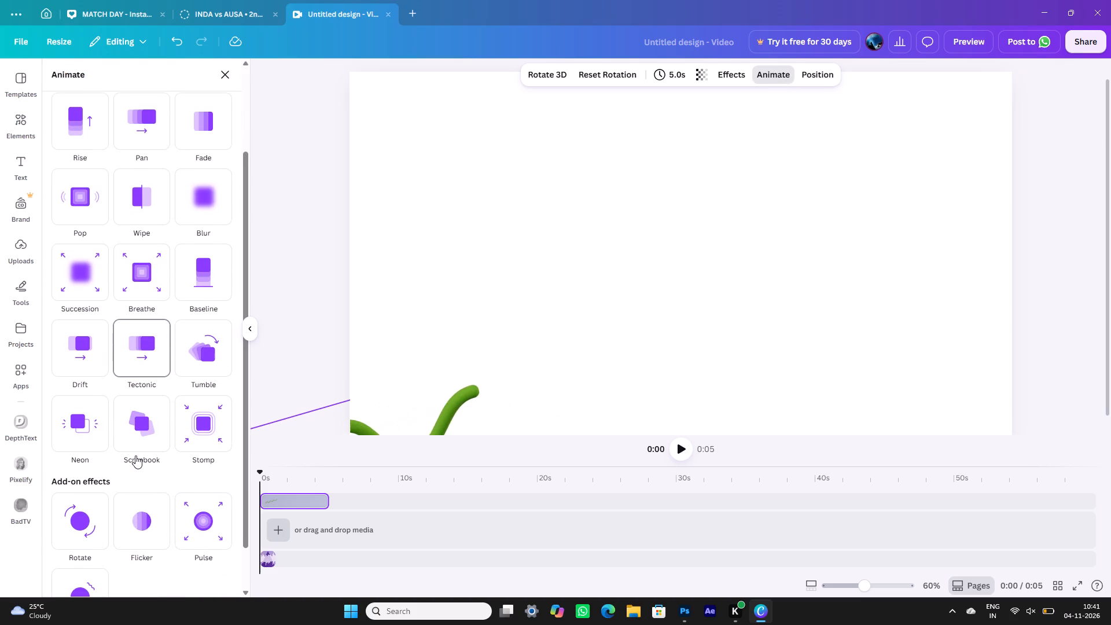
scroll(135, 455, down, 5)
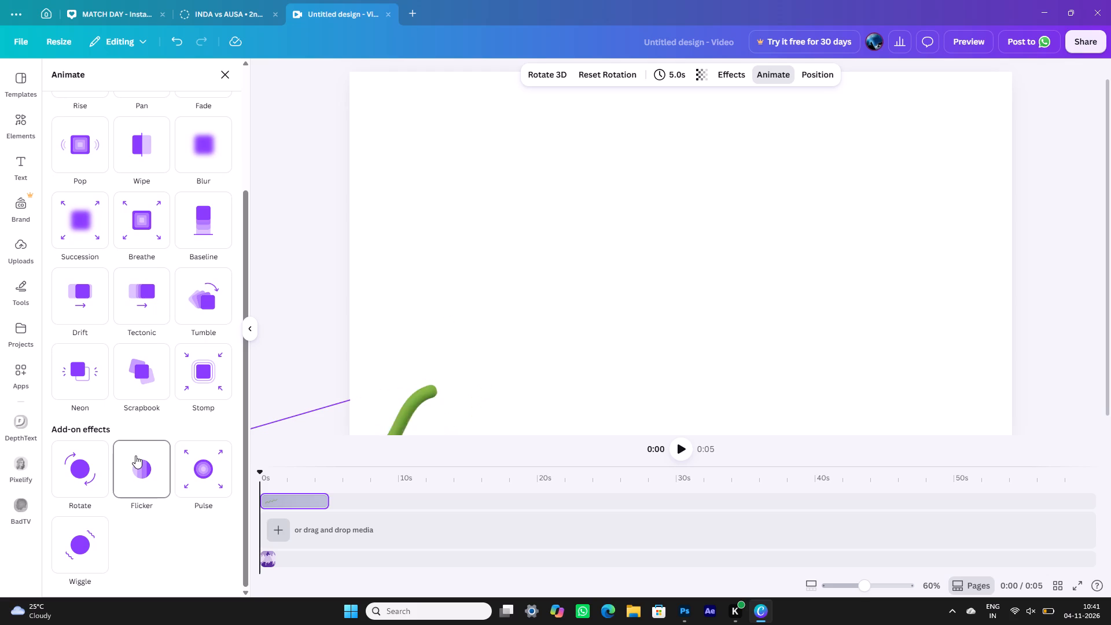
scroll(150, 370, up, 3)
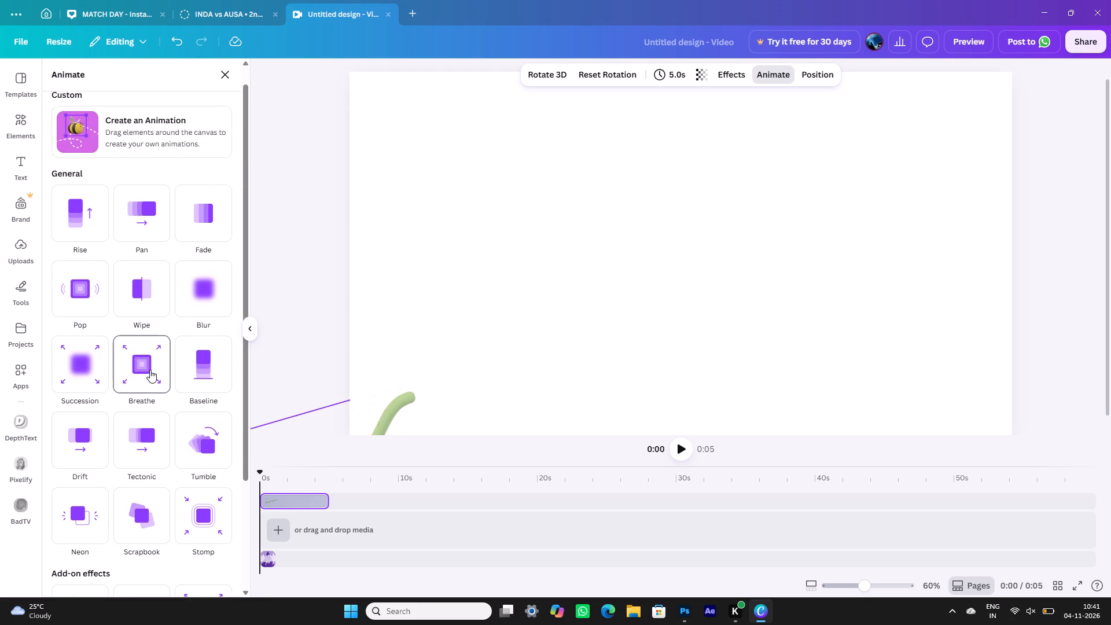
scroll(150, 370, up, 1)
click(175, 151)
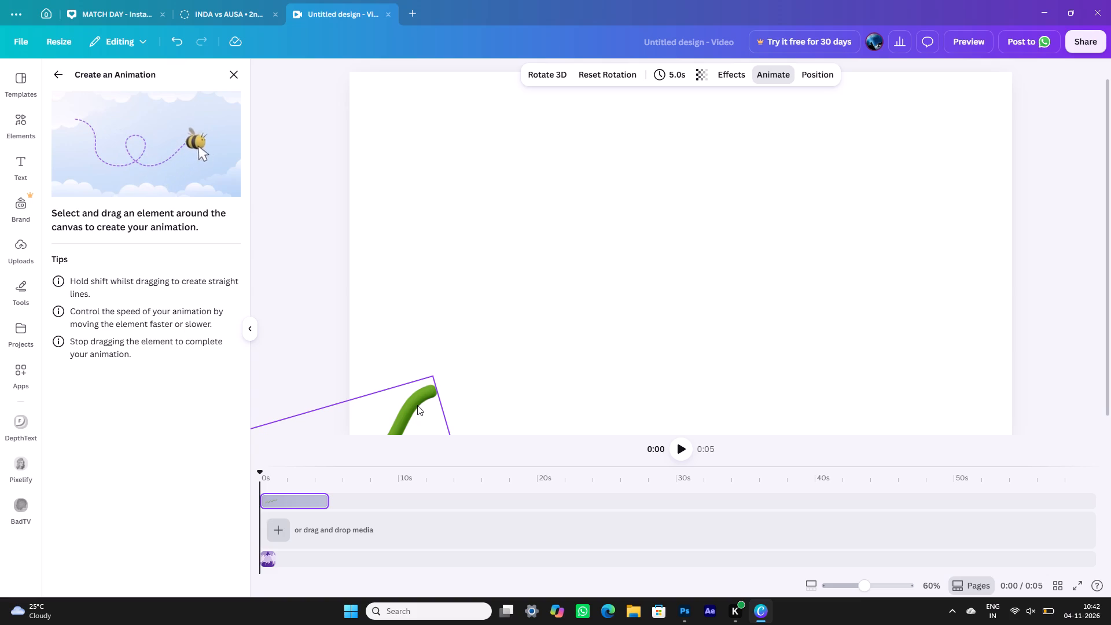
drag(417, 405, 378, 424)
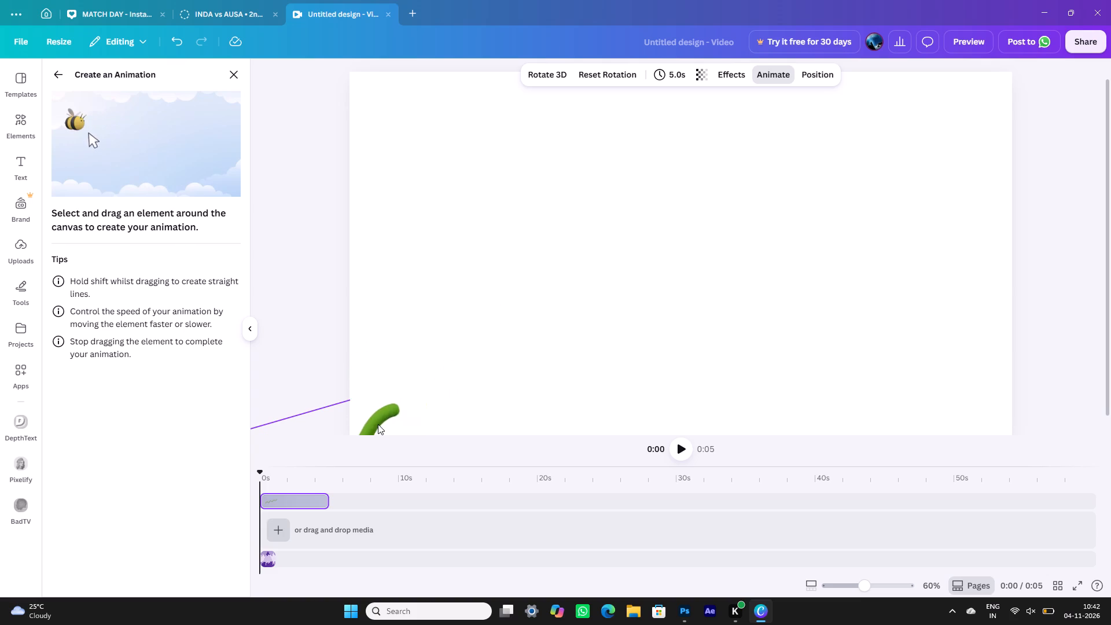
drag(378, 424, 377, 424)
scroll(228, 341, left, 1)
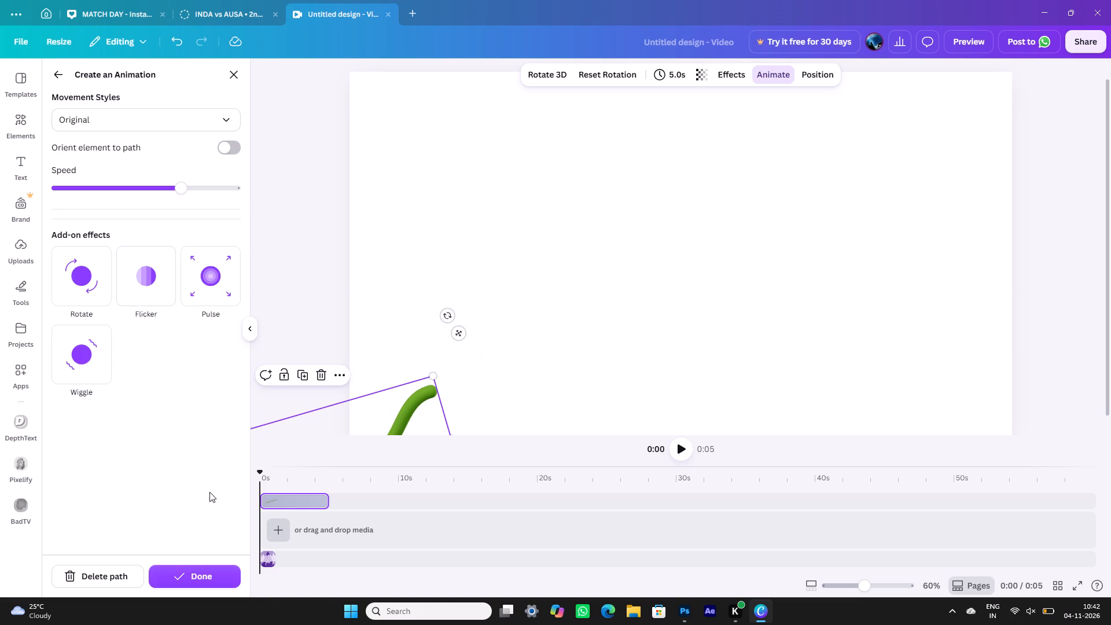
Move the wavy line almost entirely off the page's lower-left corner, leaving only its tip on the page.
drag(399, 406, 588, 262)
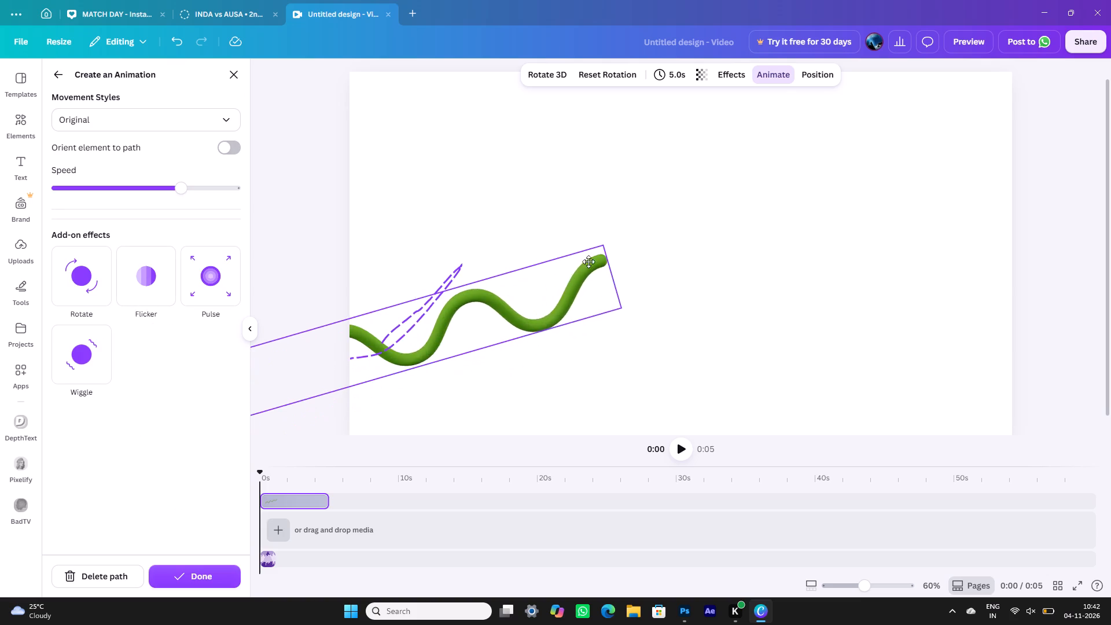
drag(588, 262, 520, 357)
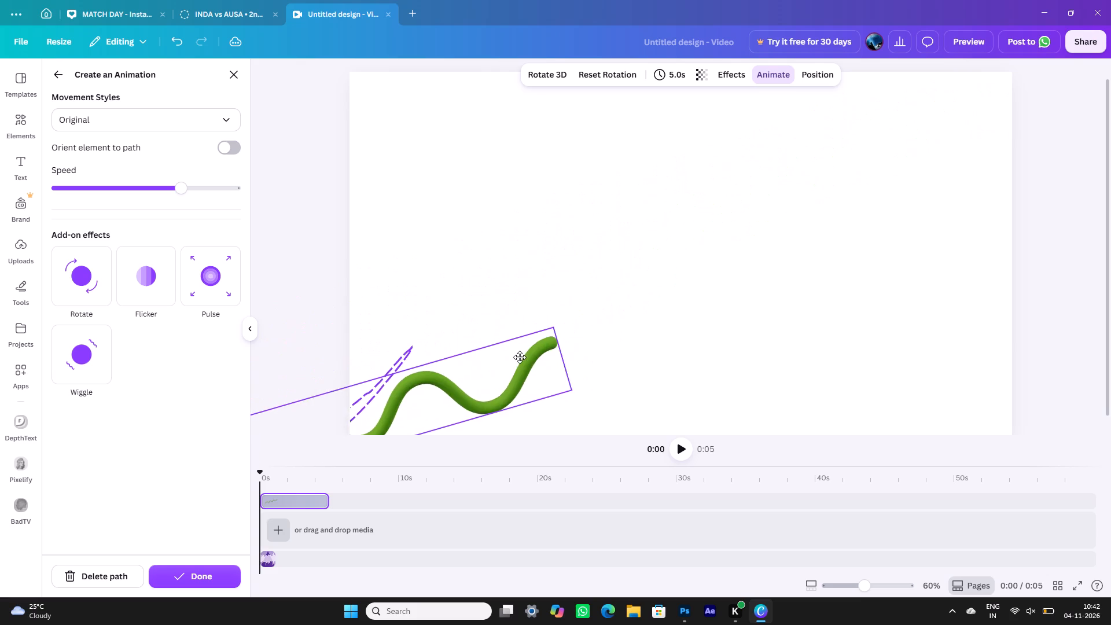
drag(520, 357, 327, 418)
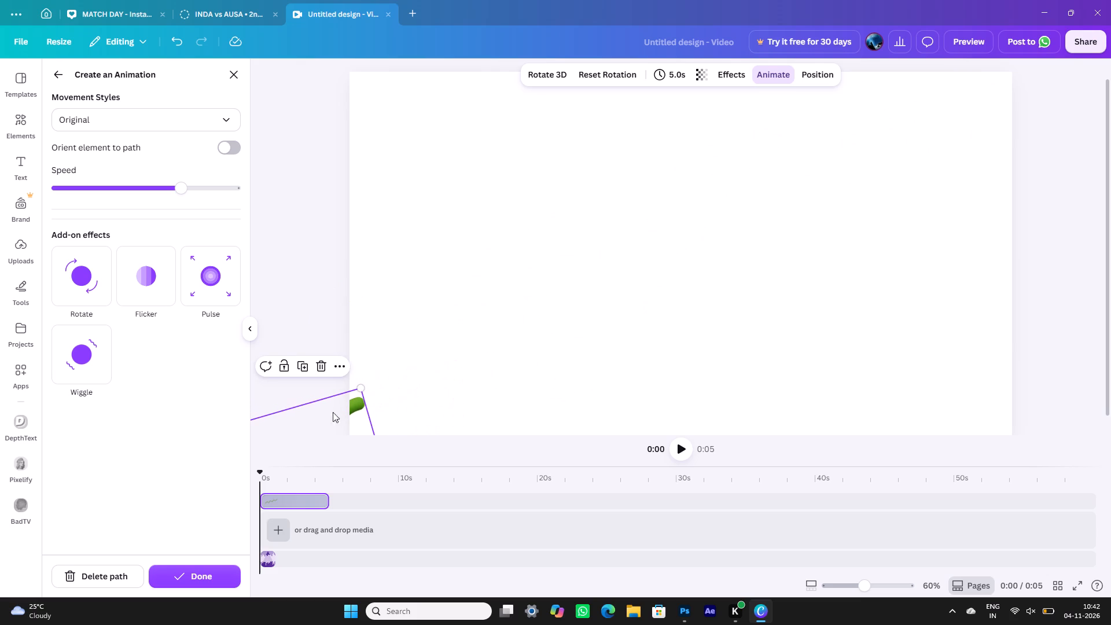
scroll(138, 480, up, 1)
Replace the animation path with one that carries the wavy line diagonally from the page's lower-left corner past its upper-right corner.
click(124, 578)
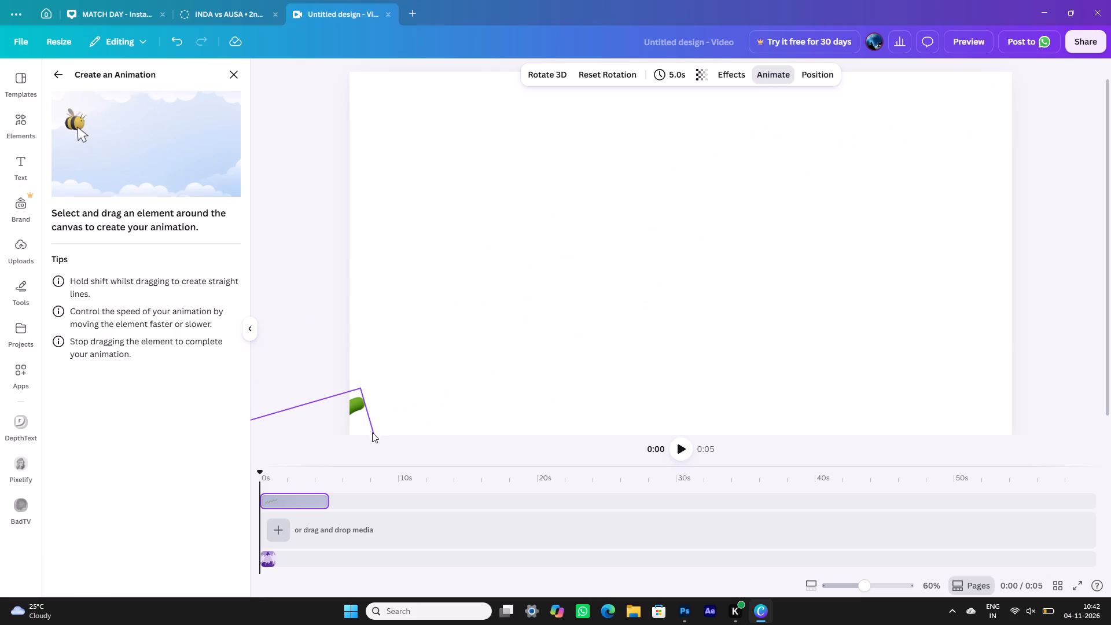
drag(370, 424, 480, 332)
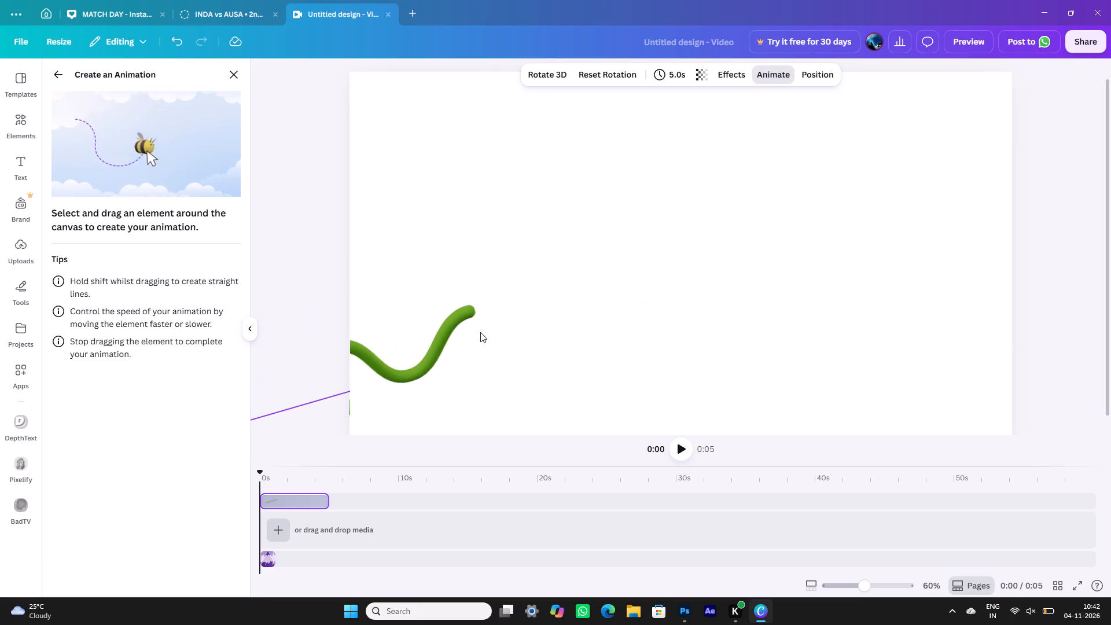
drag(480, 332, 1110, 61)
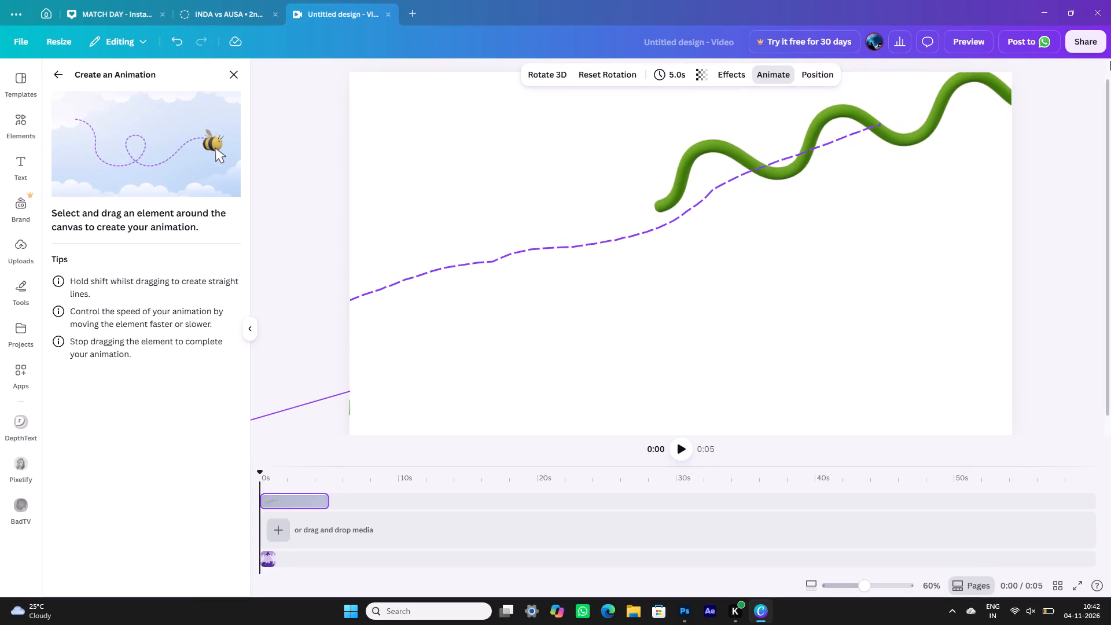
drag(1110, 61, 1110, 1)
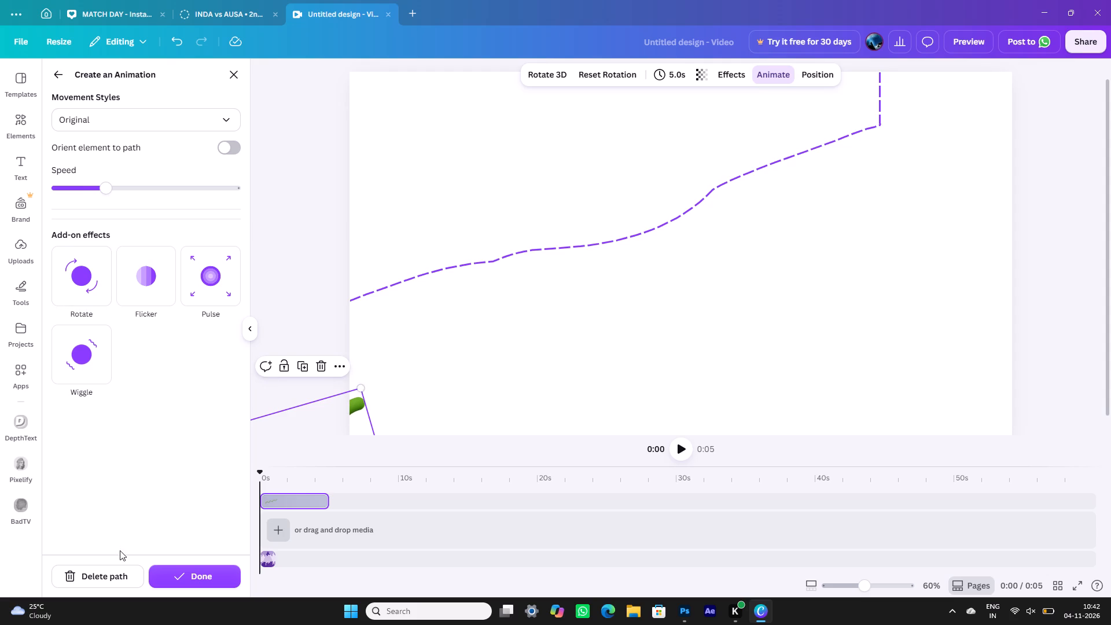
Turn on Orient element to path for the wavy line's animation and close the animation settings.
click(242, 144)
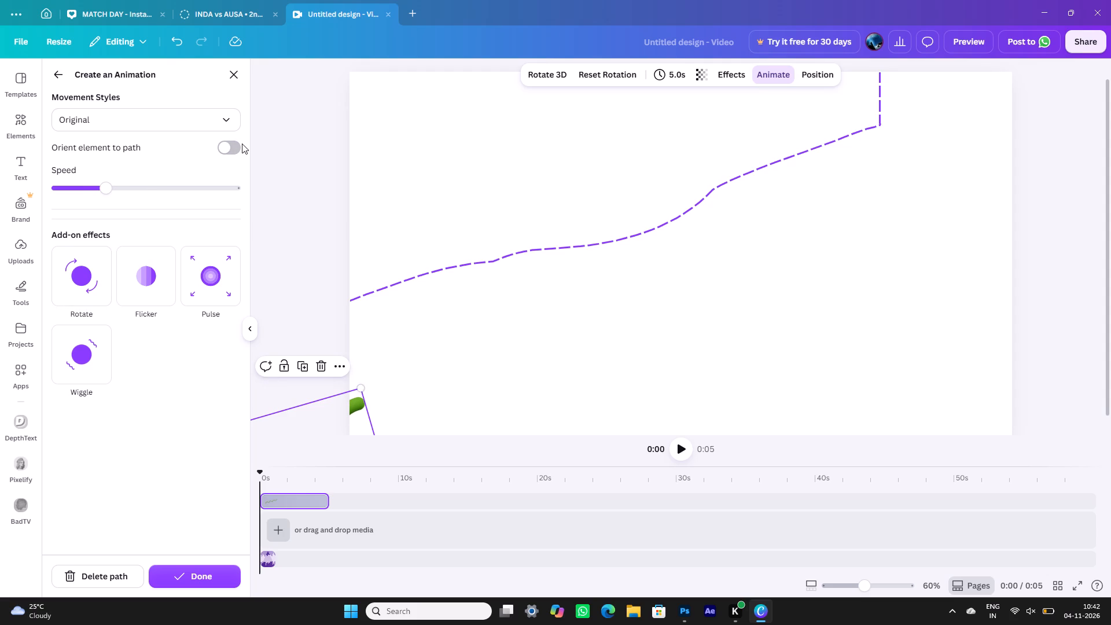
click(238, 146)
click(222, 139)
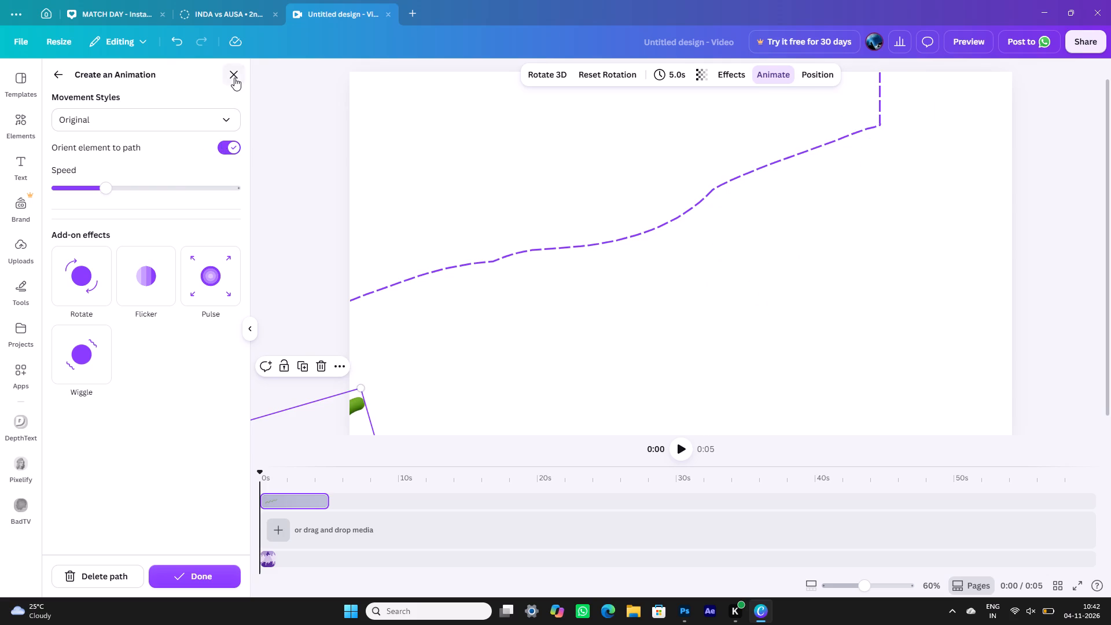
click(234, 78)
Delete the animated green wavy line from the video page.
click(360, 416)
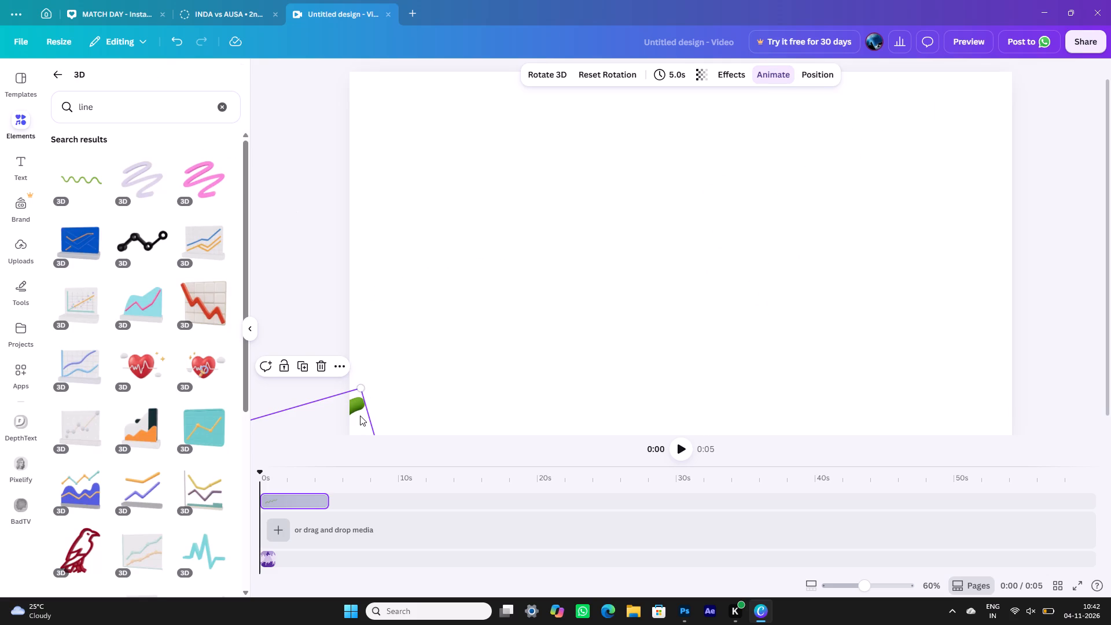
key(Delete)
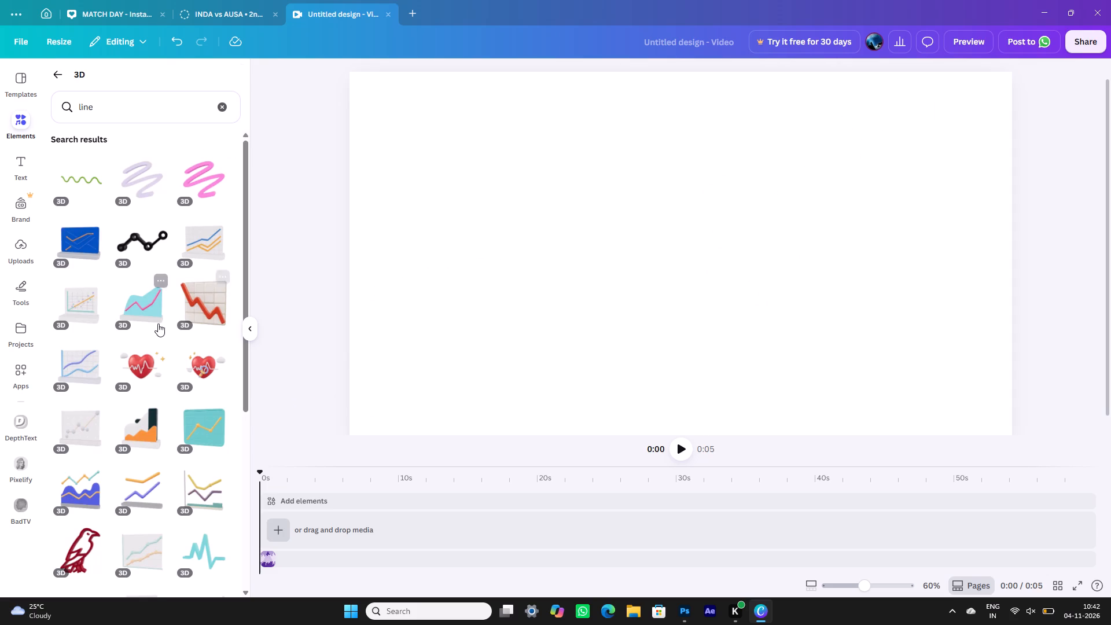
Replace the 3D element search with the suggested term "roadmap".
click(159, 104)
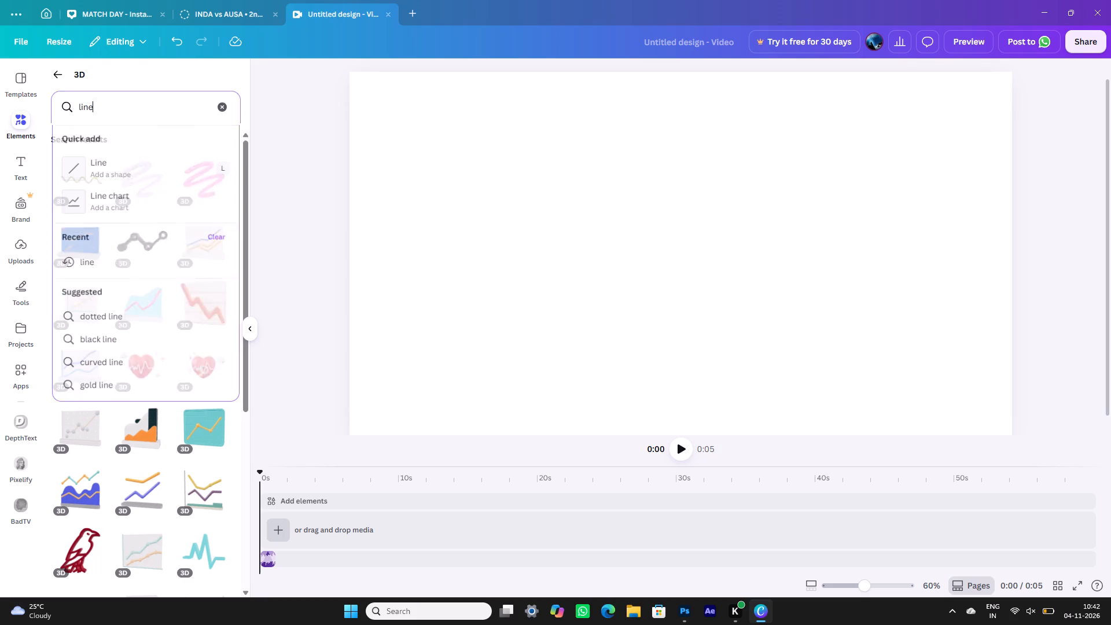
key(BackSpace)
key(BackSpace)
key(BackSpace)
key(BackSpace)
key(BackSpace)
key(BackSpace)
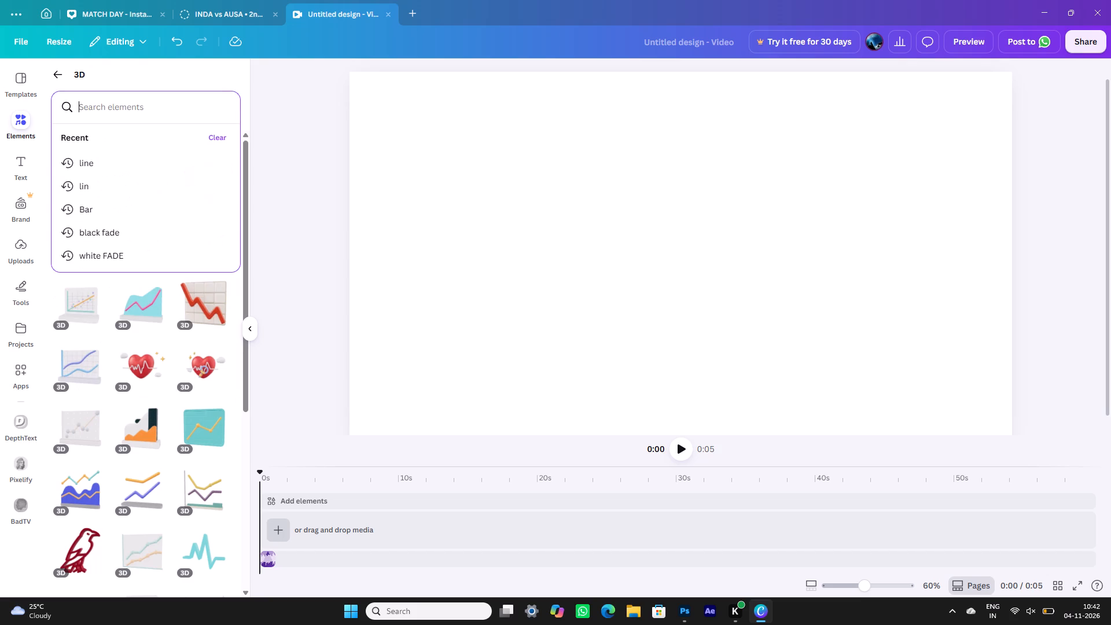
text(road)
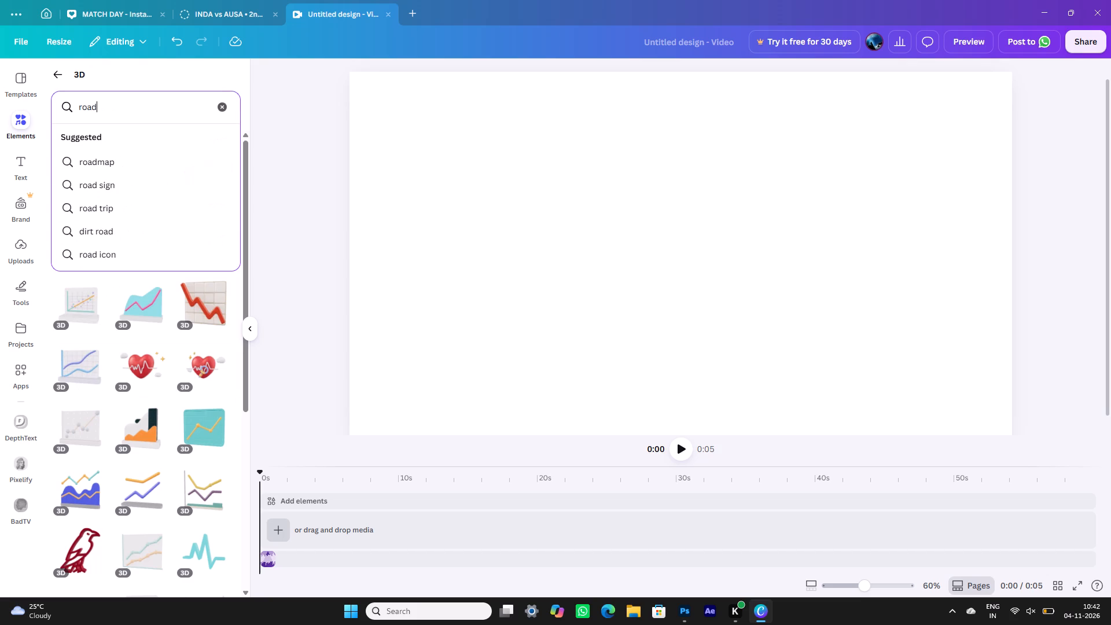
click(95, 168)
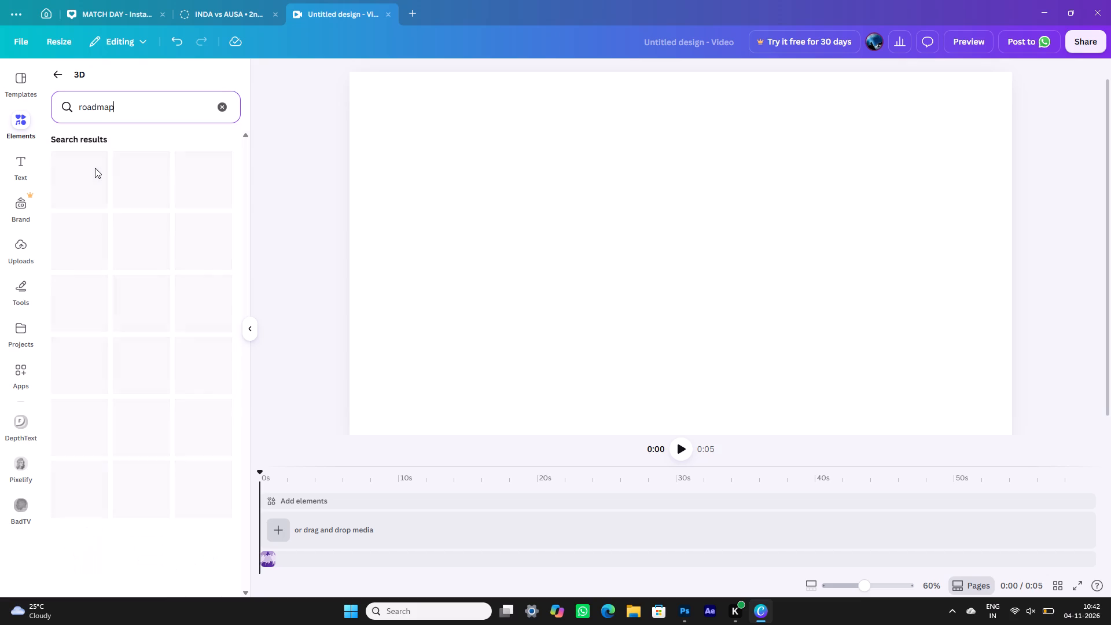
Search the 3D elements for "road" and look through the results for a usable road model.
click(156, 113)
key(BackSpace)
key(BackSpace)
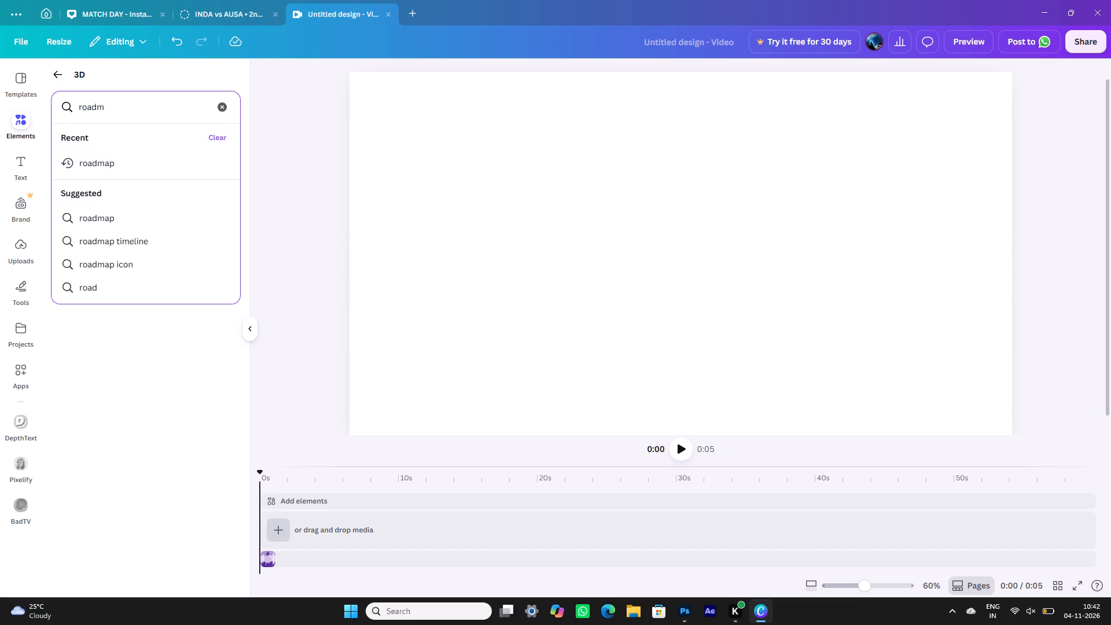
key(BackSpace)
key(Return)
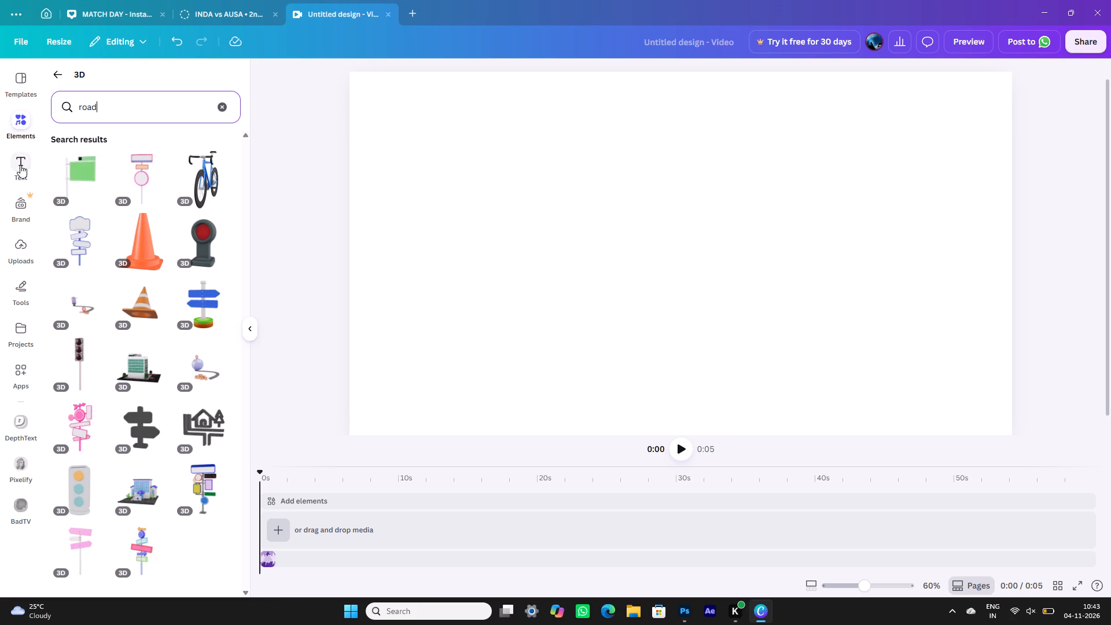
scroll(198, 340, down, 2)
scroll(170, 382, down, 3)
scroll(170, 382, up, 1)
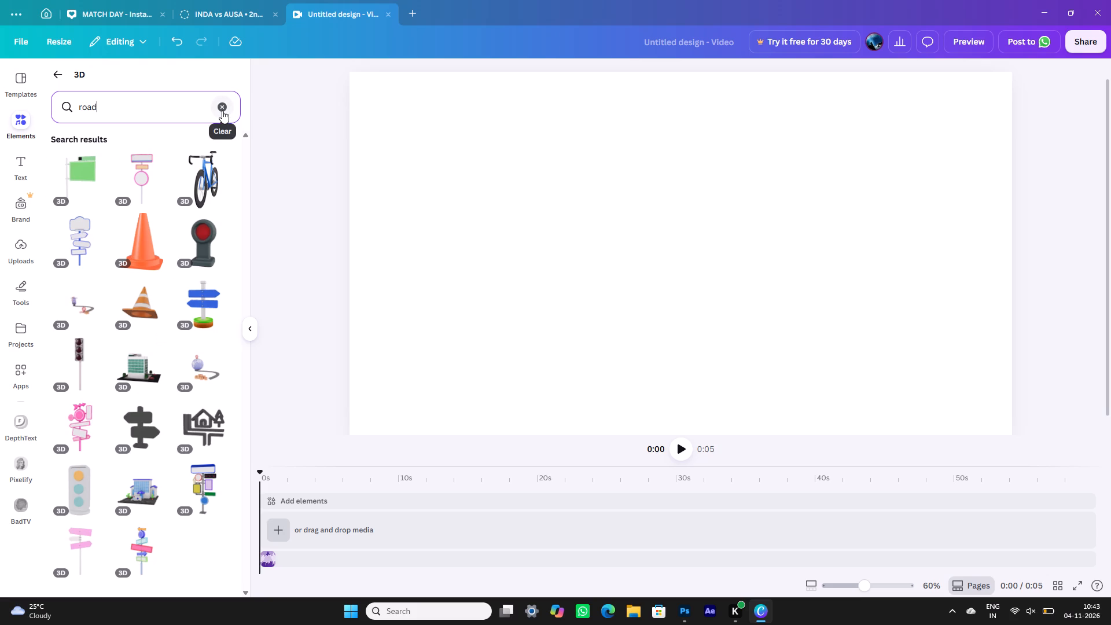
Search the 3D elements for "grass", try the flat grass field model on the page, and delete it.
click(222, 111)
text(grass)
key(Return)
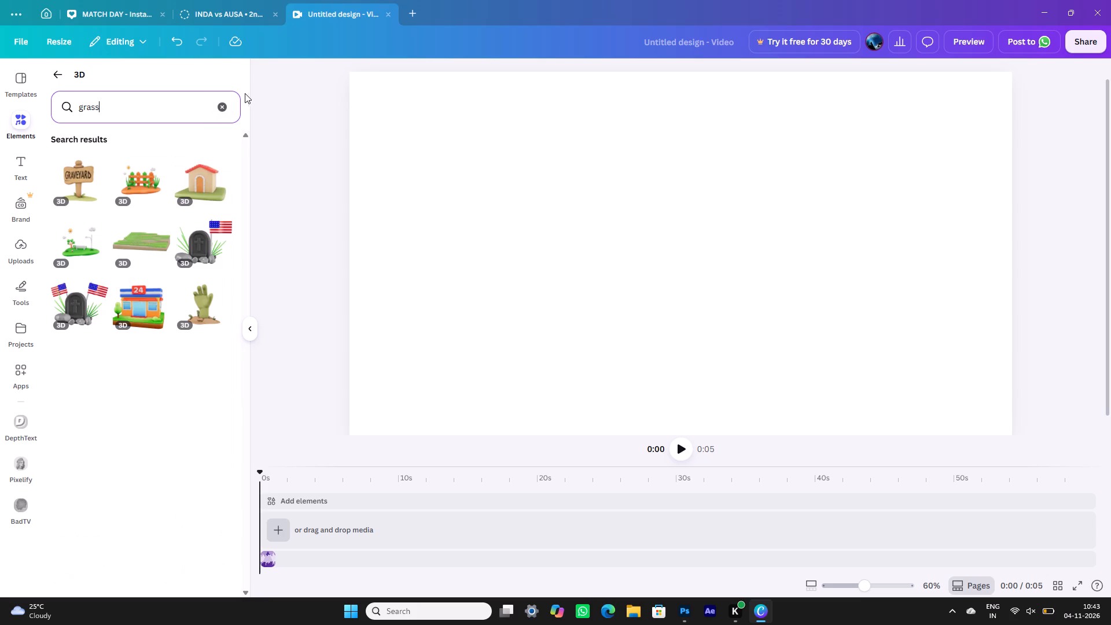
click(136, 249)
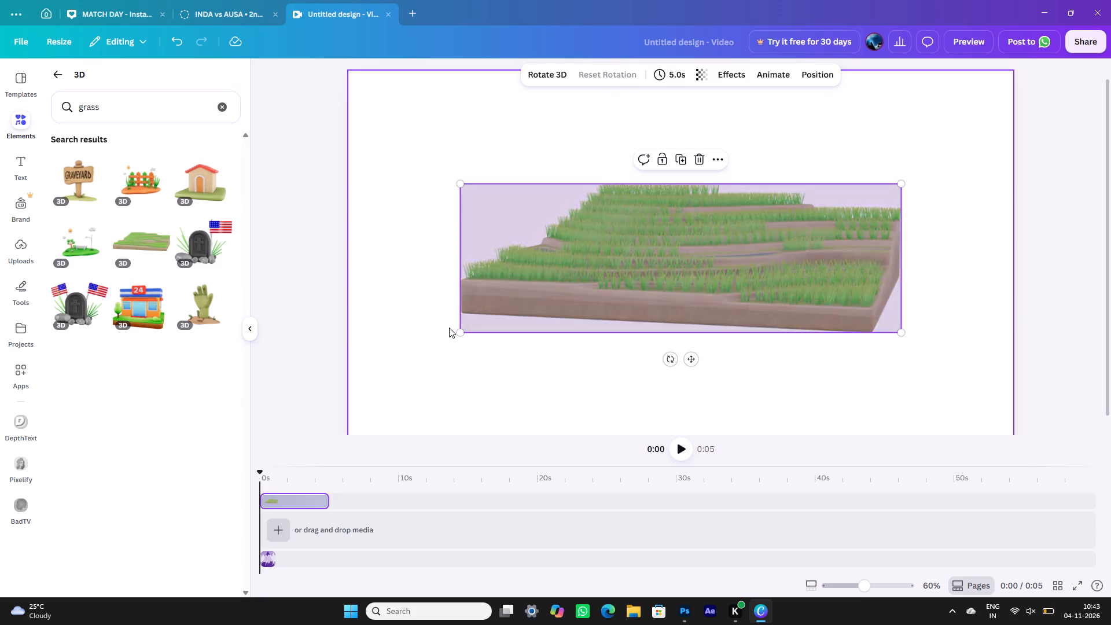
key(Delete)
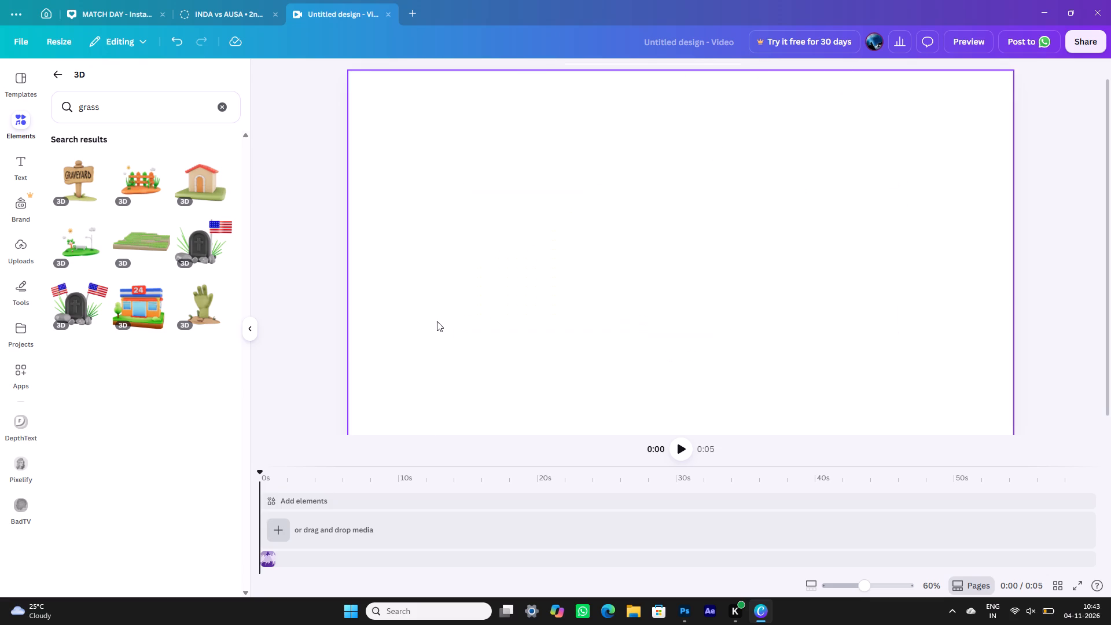
Search the 3D elements for "green grass", check the results, and clear the search term.
click(151, 109)
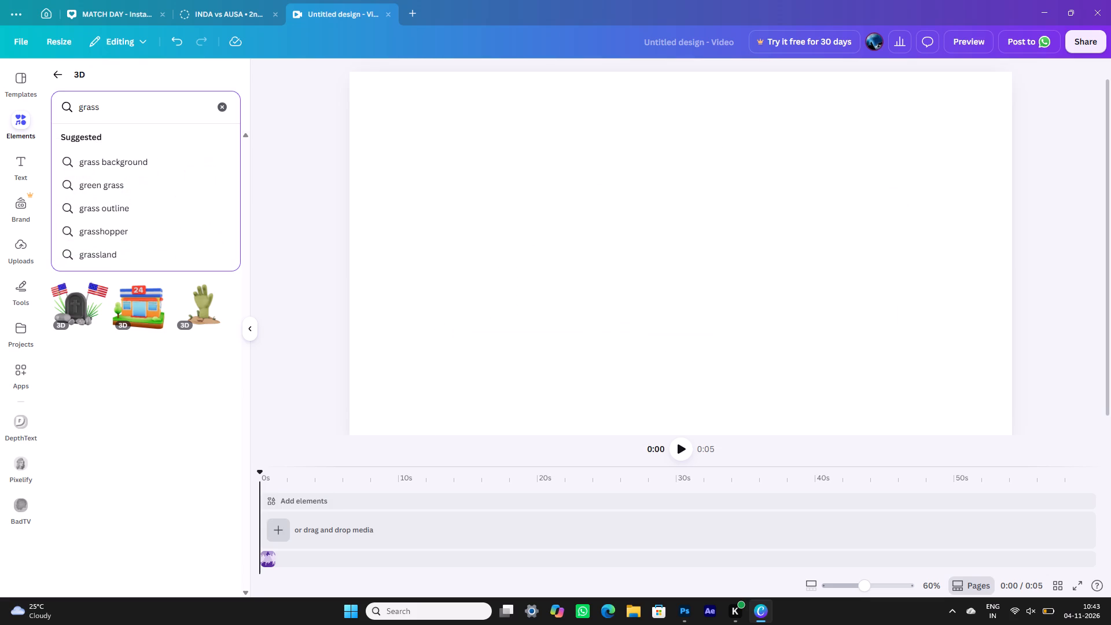
click(104, 181)
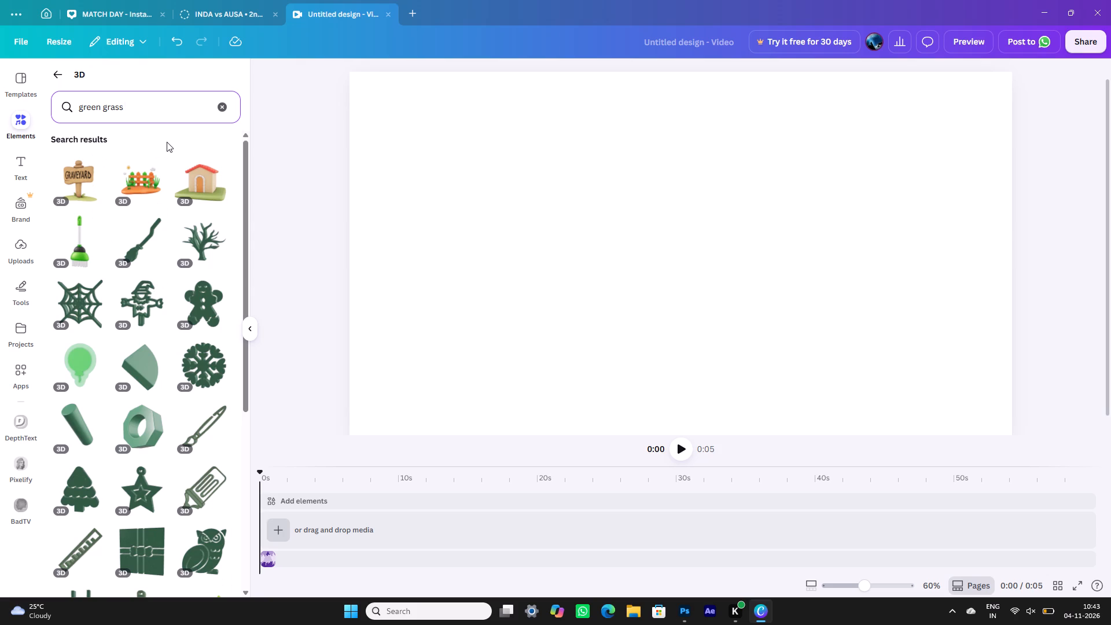
key(BackSpace)
key(BackSpace)
key(BackSpace)
key(BackSpace)
key(BackSpace)
key(BackSpace)
key(BackSpace)
key(BackSpace)
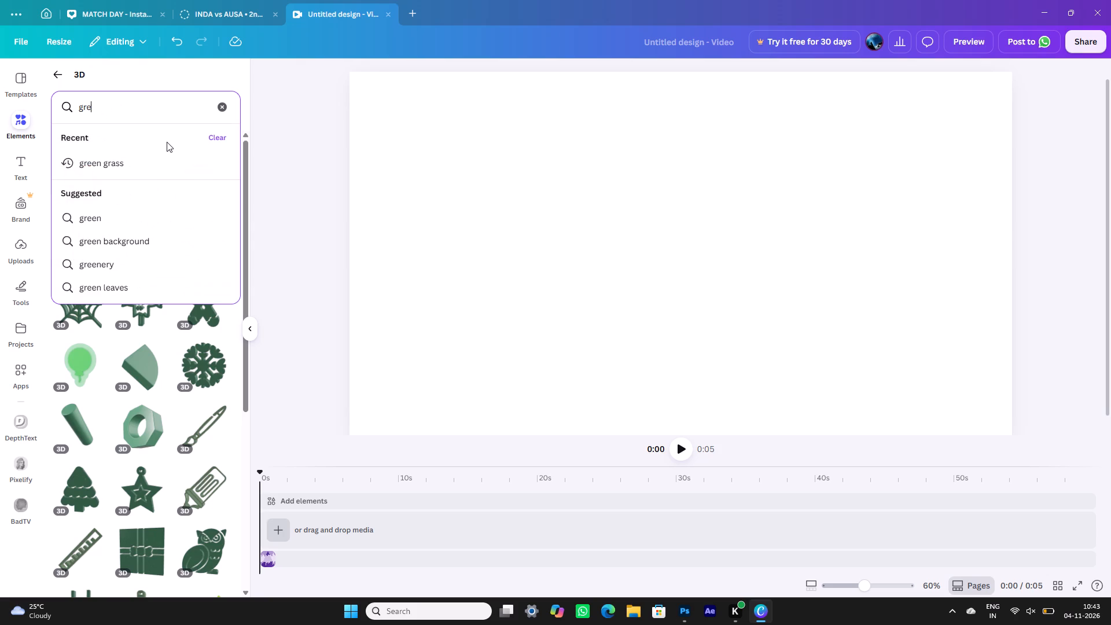
key(BackSpace)
key(BackSpace)
key(BackSpace)
key(BackSpace)
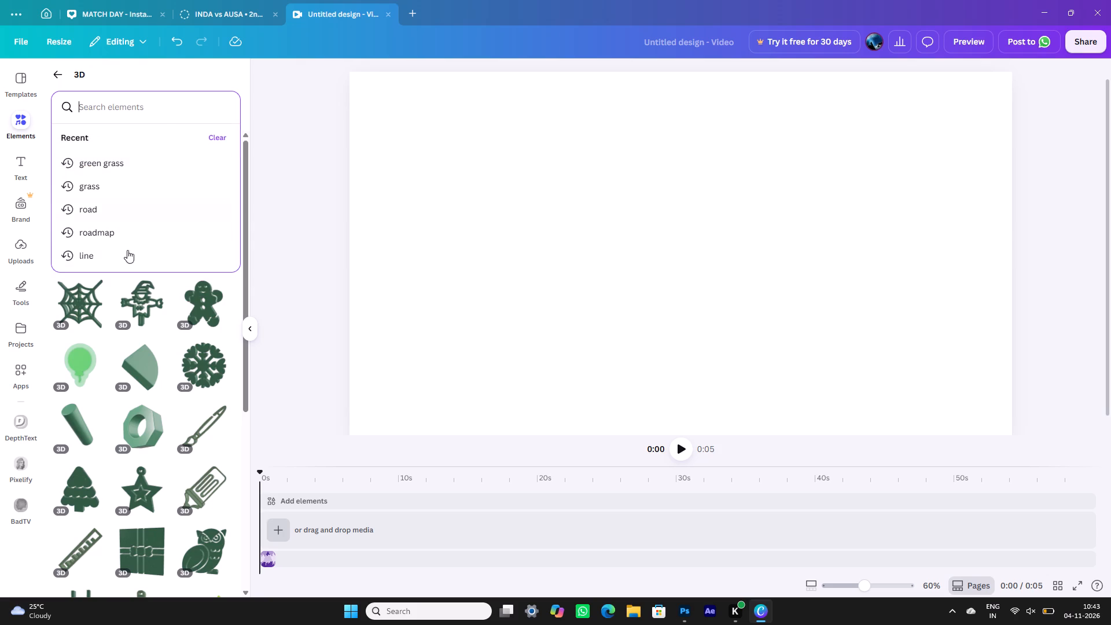
Search the 3D elements for "line" again and look through the results for a suitable line model.
click(135, 88)
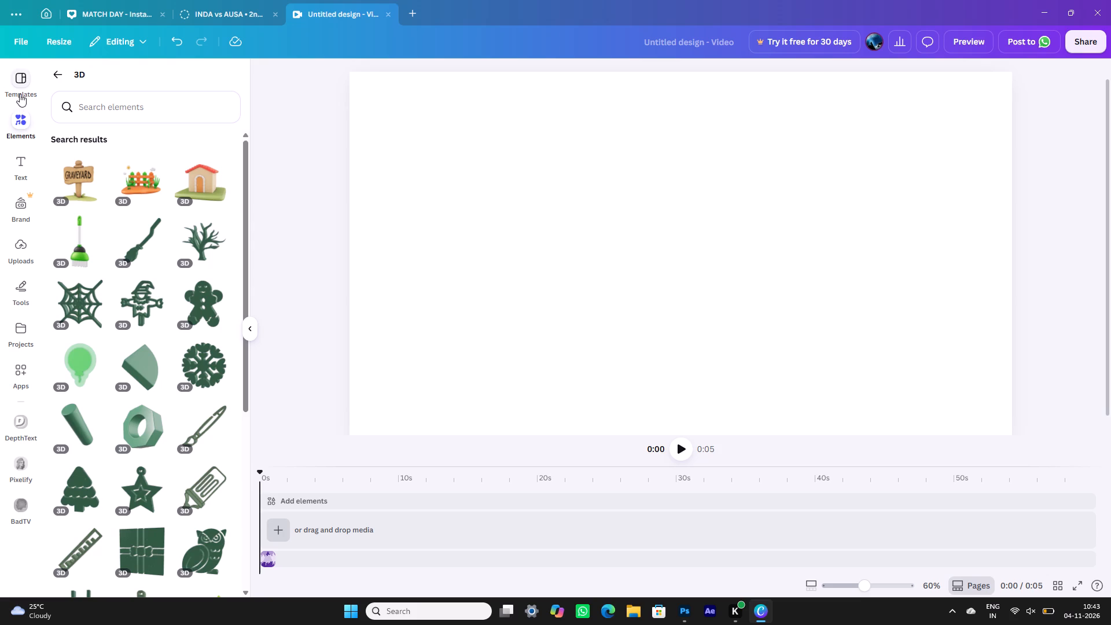
click(19, 133)
click(94, 112)
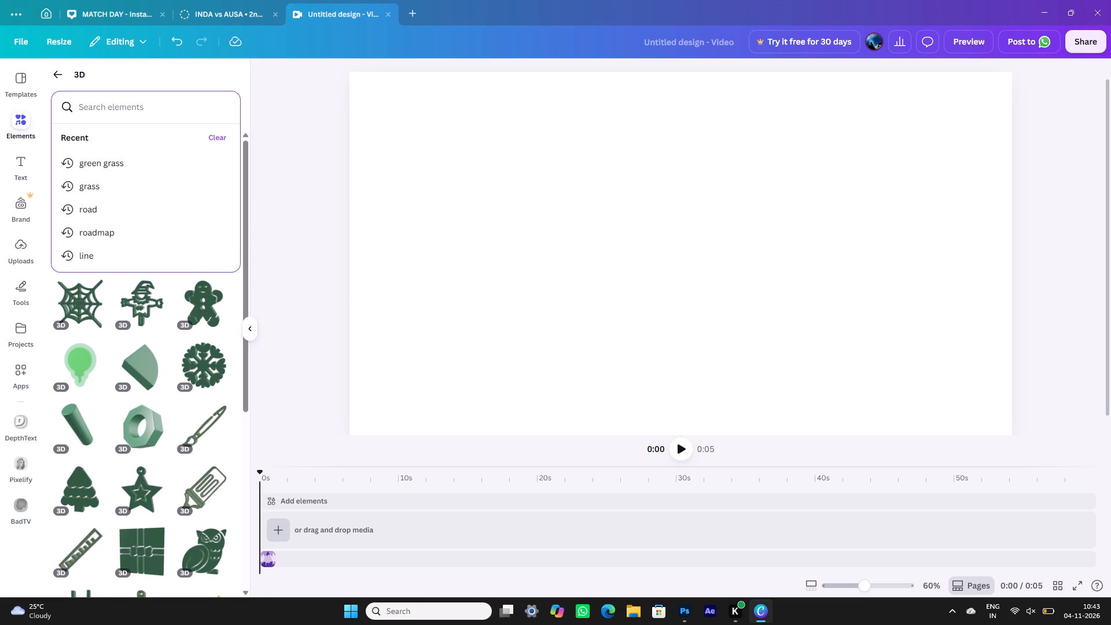
text(line)
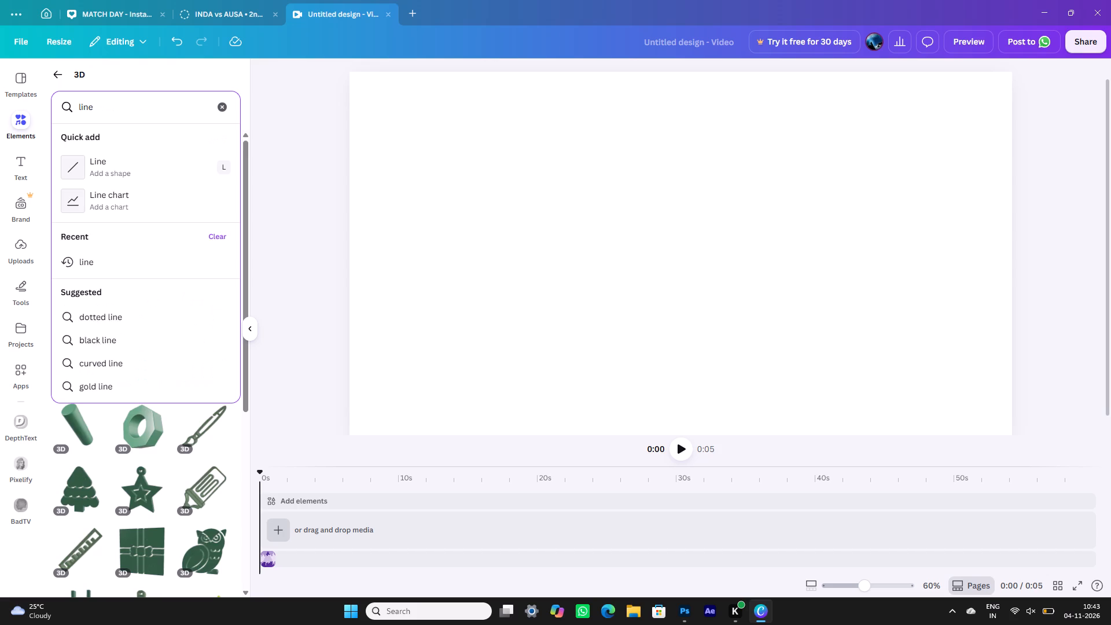
key(Return)
scroll(196, 264, down, 1)
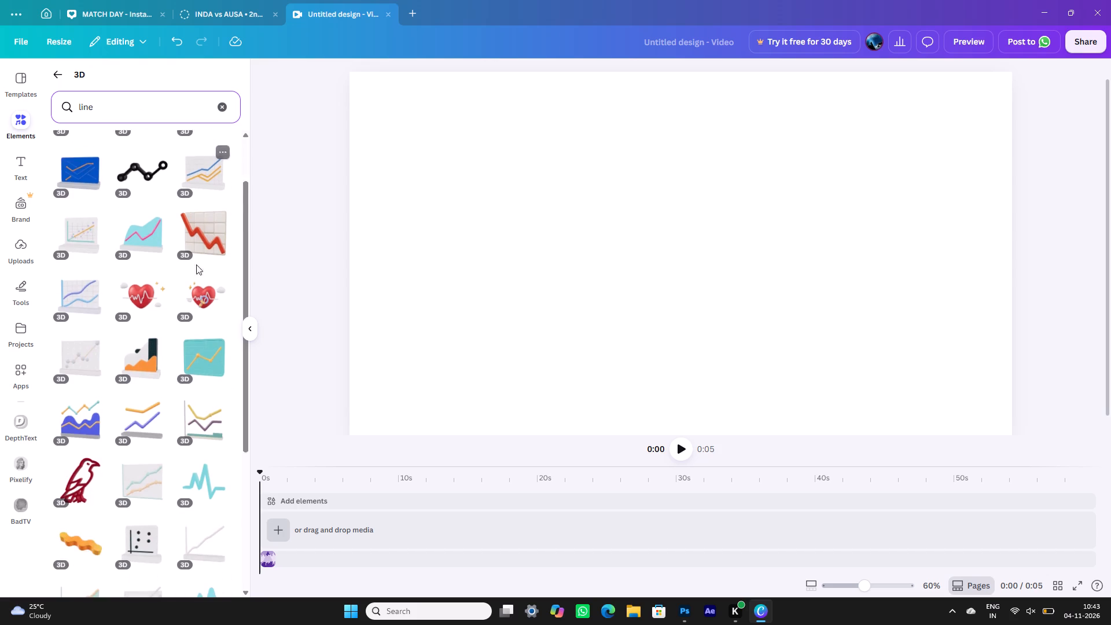
scroll(196, 264, down, 4)
scroll(196, 264, up, 8)
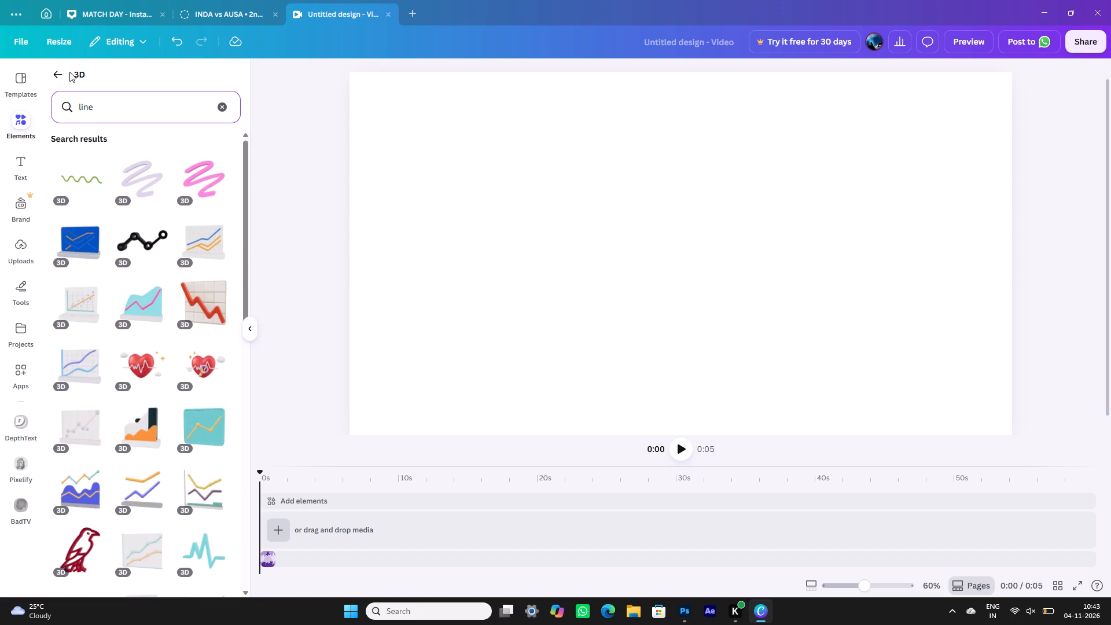
Leave the 3D category, search all elements for "line", and add the plain straight line from the shape results.
click(58, 72)
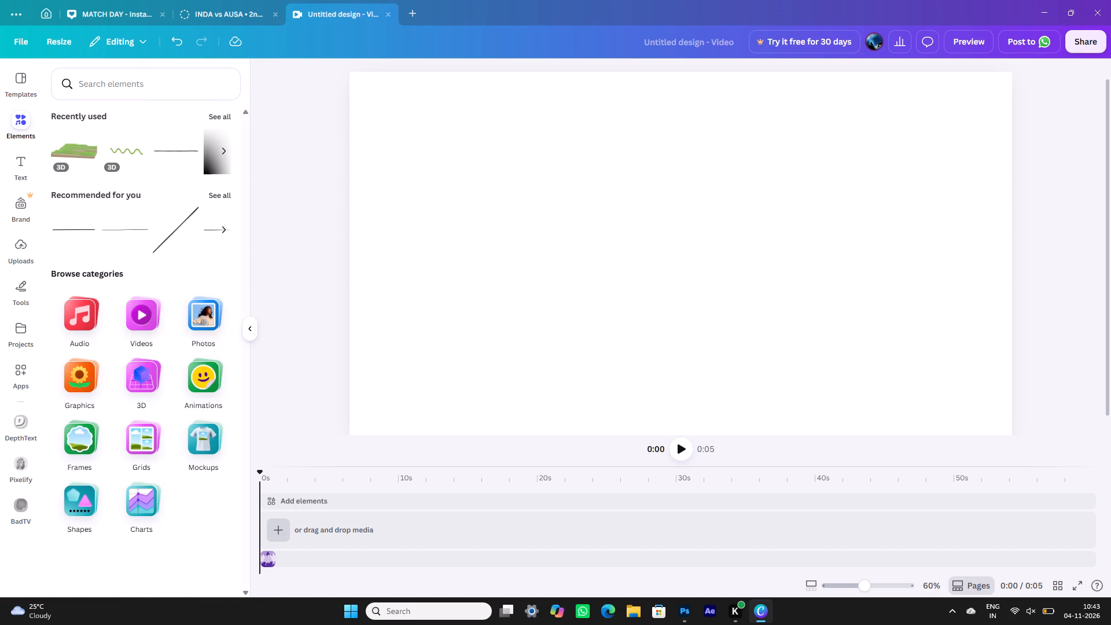
click(111, 95)
text(line)
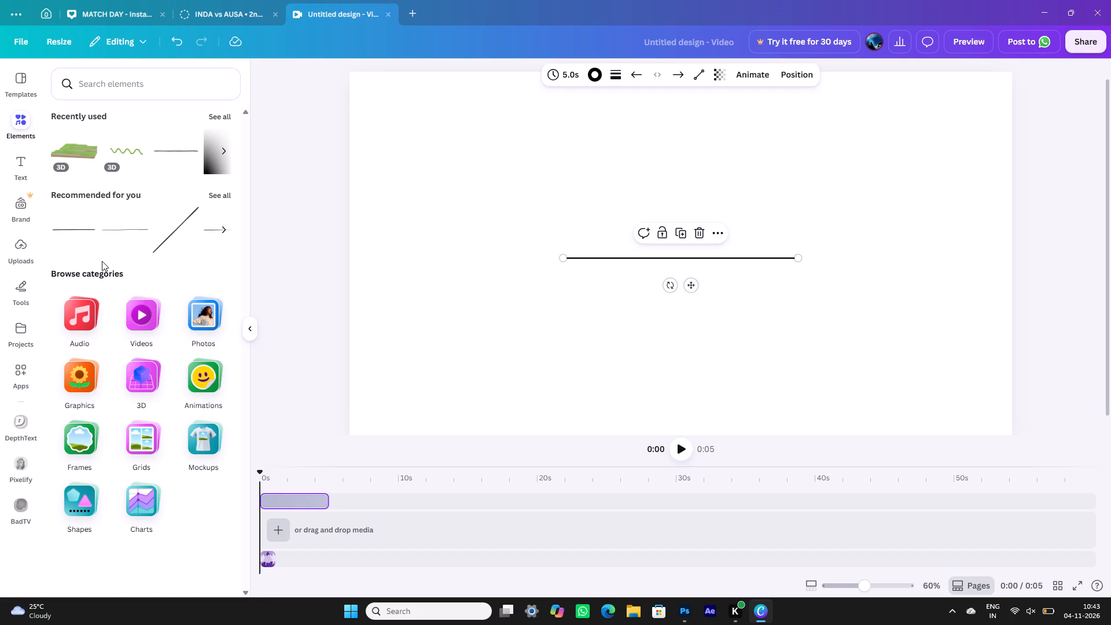
click(153, 91)
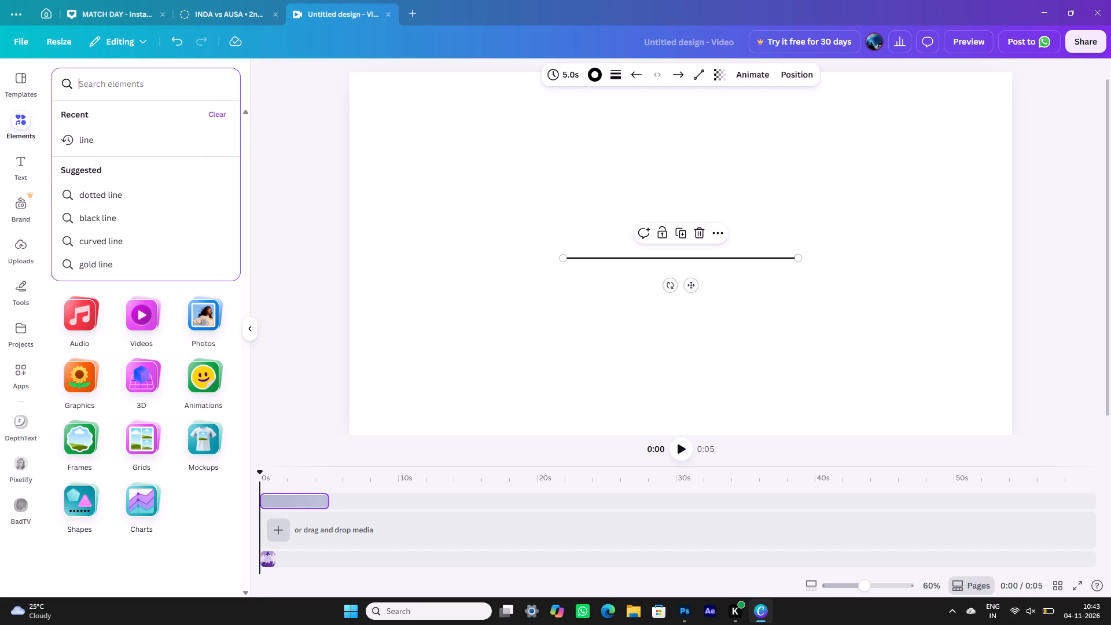
text(line)
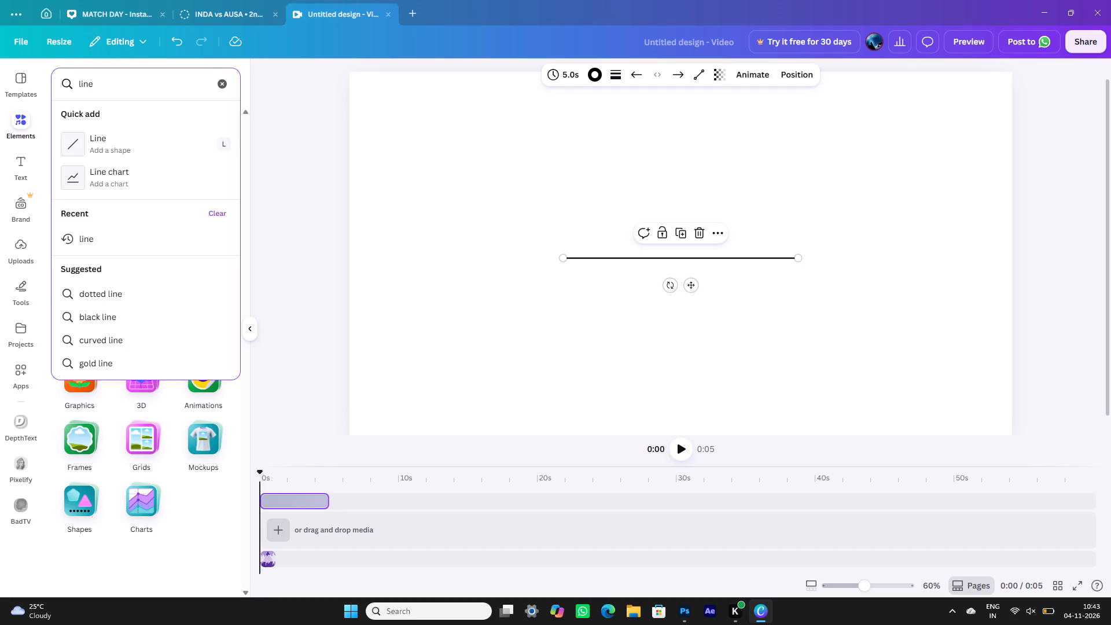
key(Return)
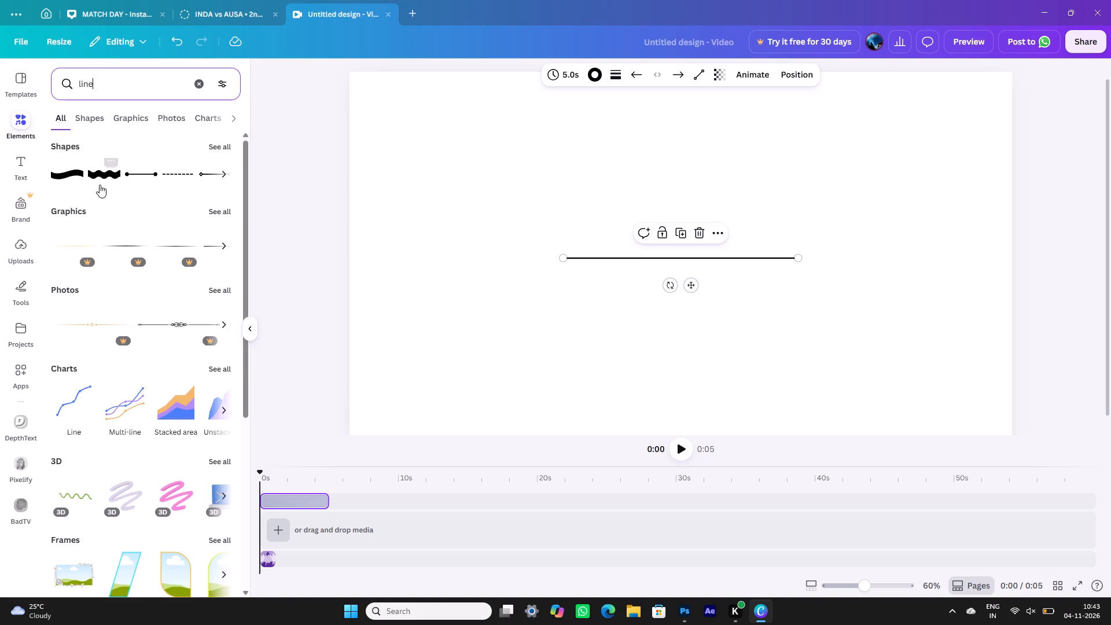
click(225, 141)
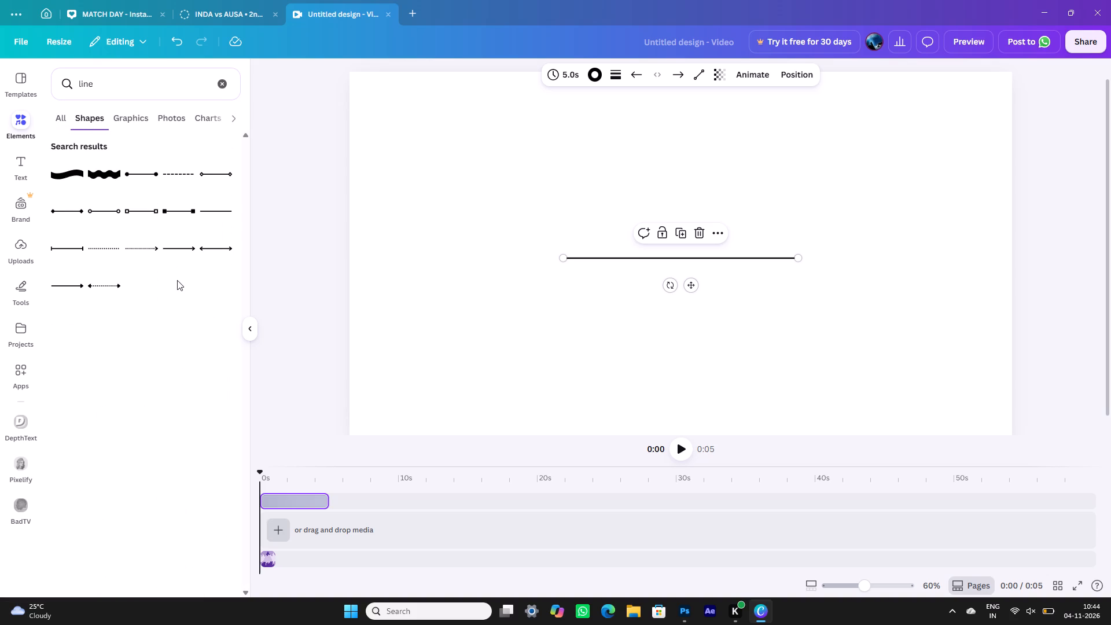
click(215, 207)
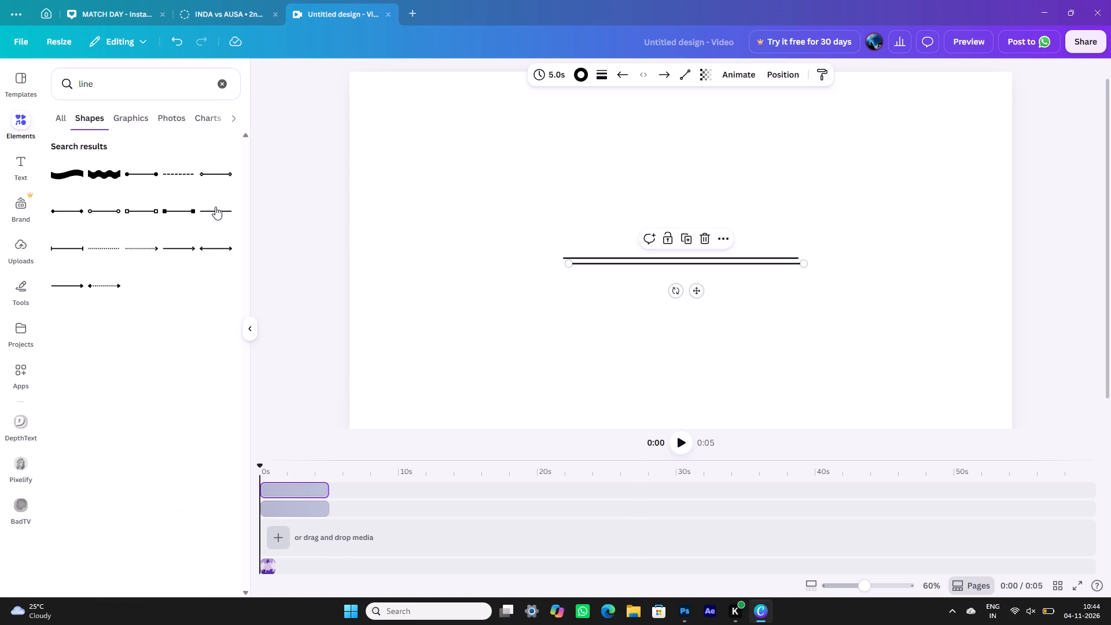
Stretch the newly added line horizontally from just inside the page's left edge to slightly past its right edge.
scroll(579, 259, left, 1)
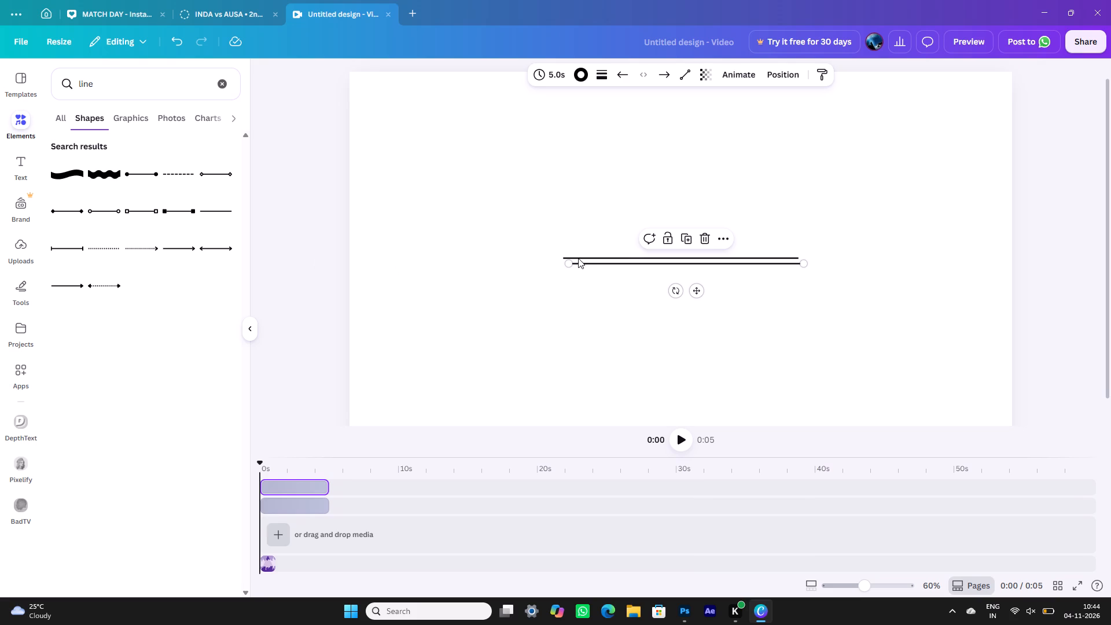
scroll(578, 258, left, 1)
drag(568, 263, 444, 296)
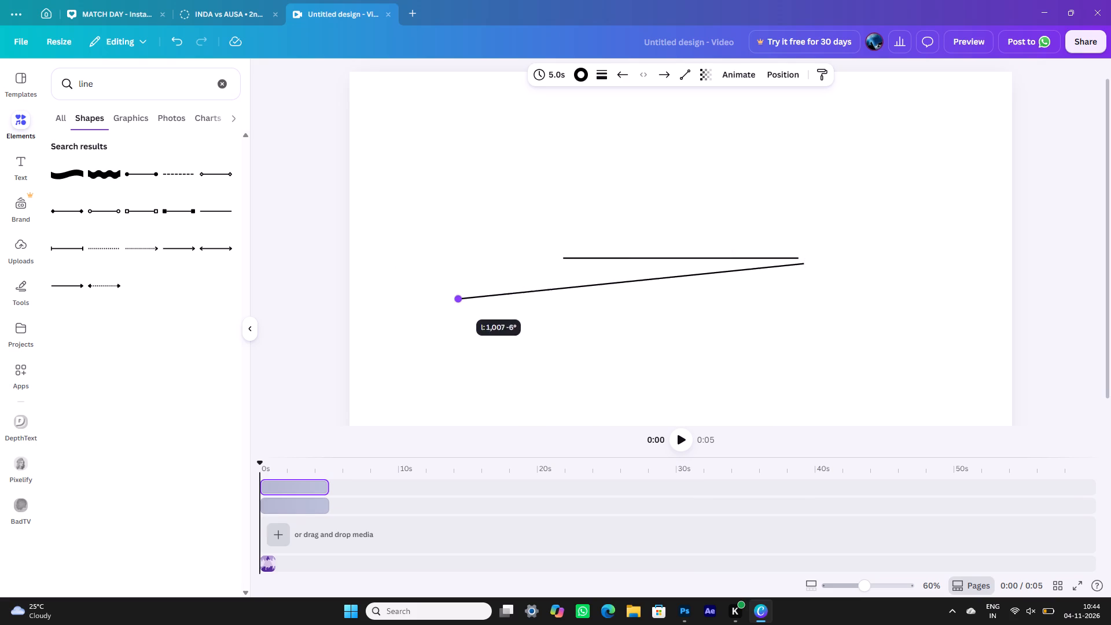
drag(444, 296, 363, 273)
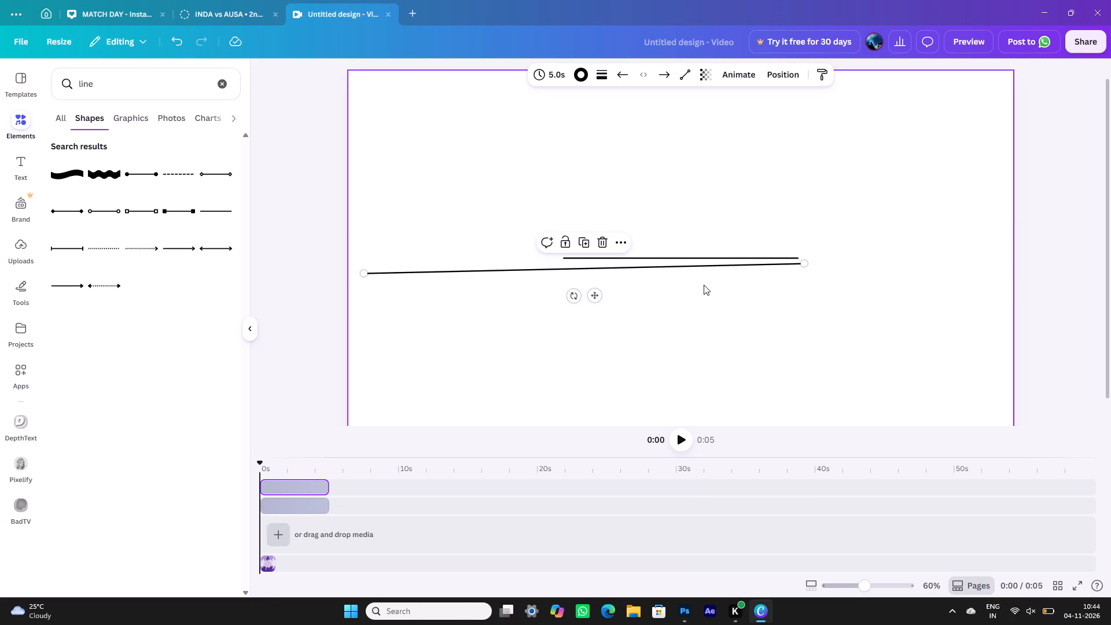
drag(803, 265, 958, 259)
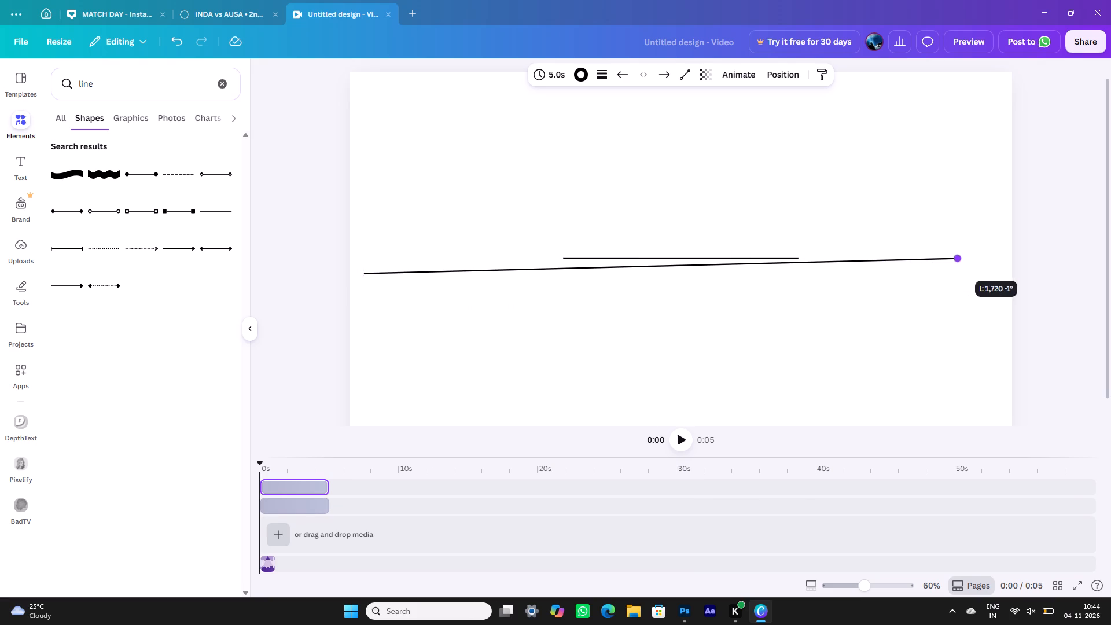
drag(958, 259, 1024, 267)
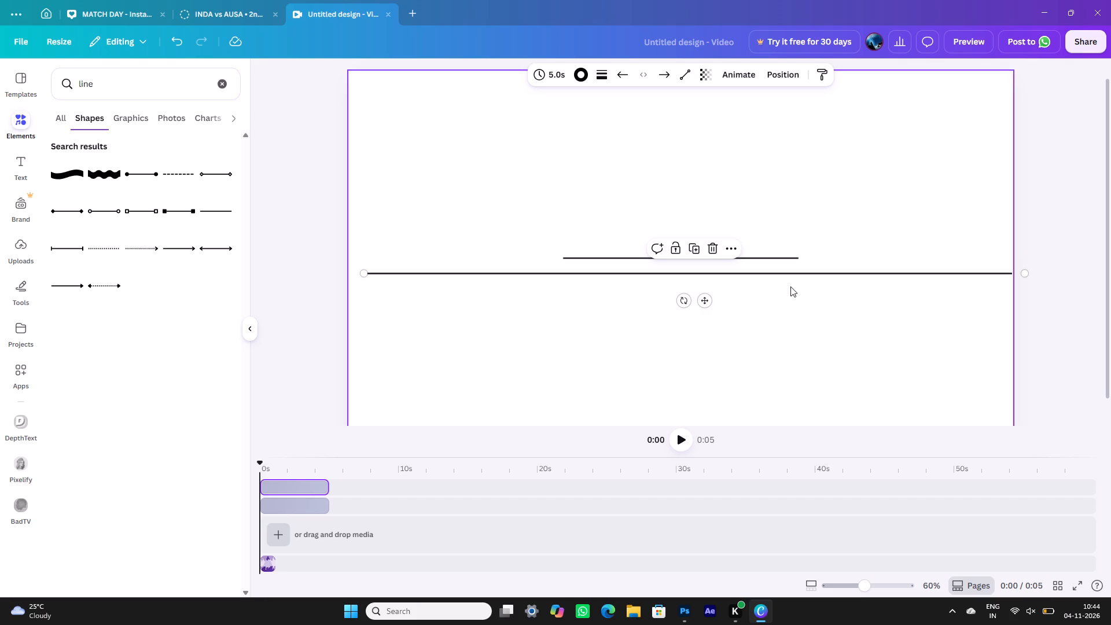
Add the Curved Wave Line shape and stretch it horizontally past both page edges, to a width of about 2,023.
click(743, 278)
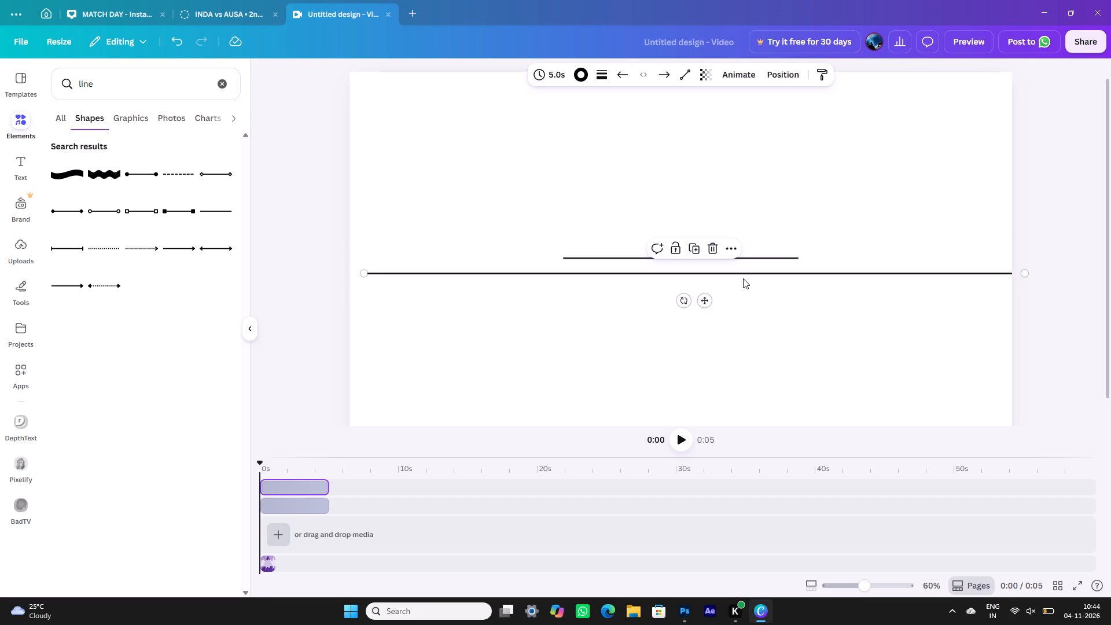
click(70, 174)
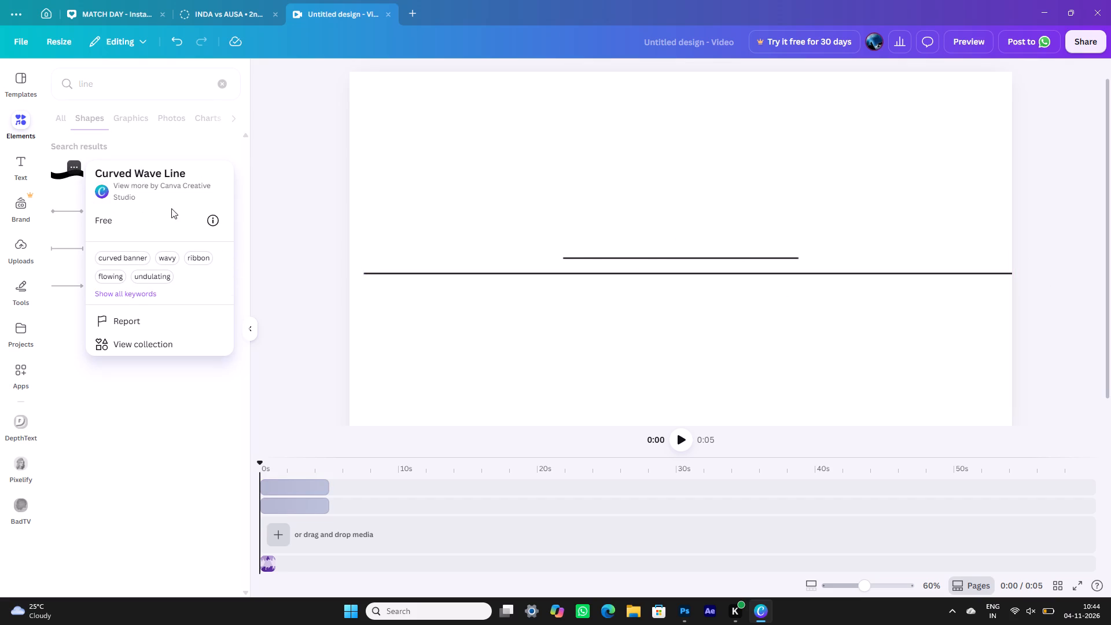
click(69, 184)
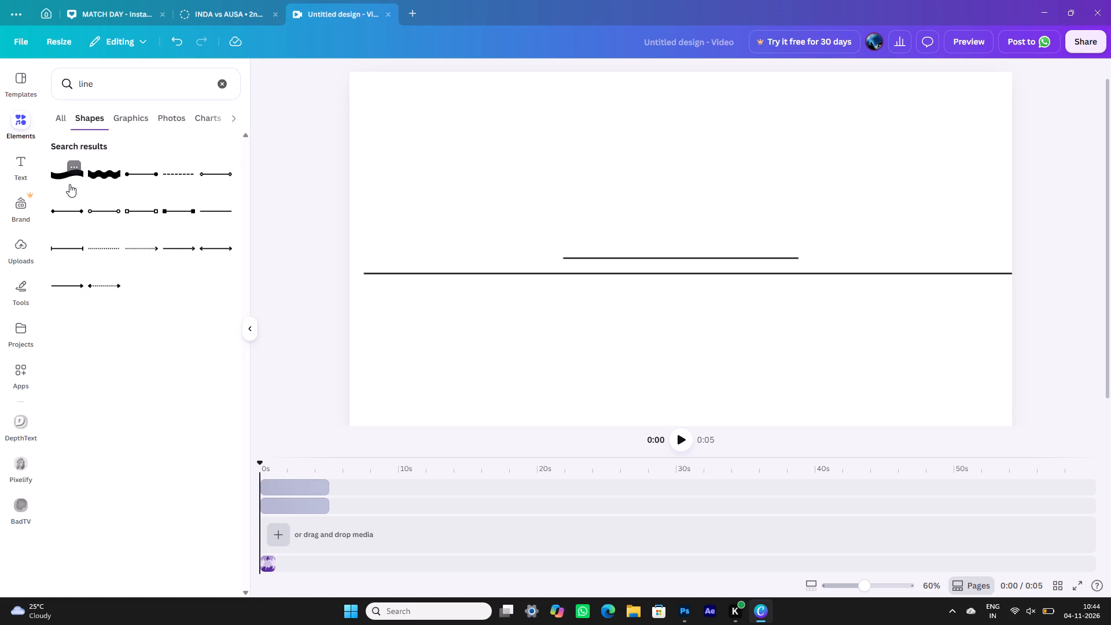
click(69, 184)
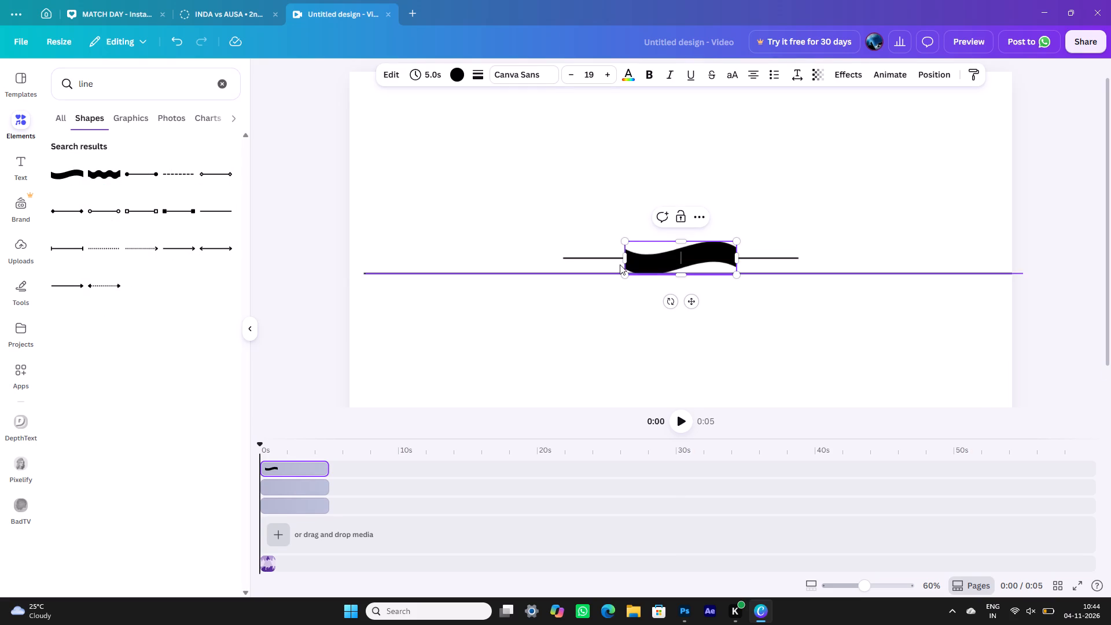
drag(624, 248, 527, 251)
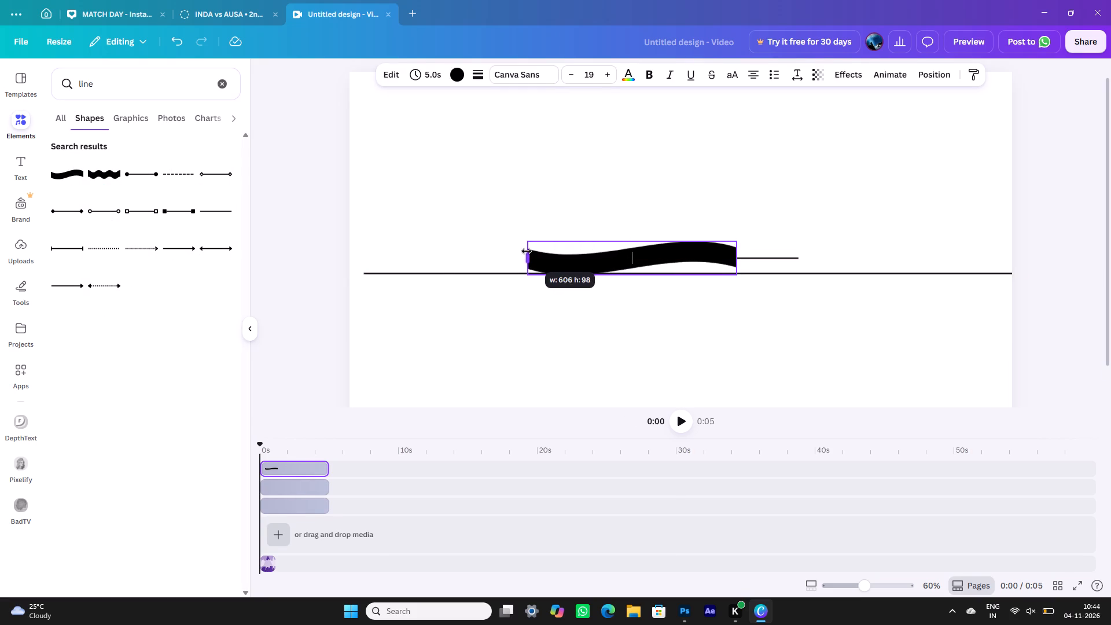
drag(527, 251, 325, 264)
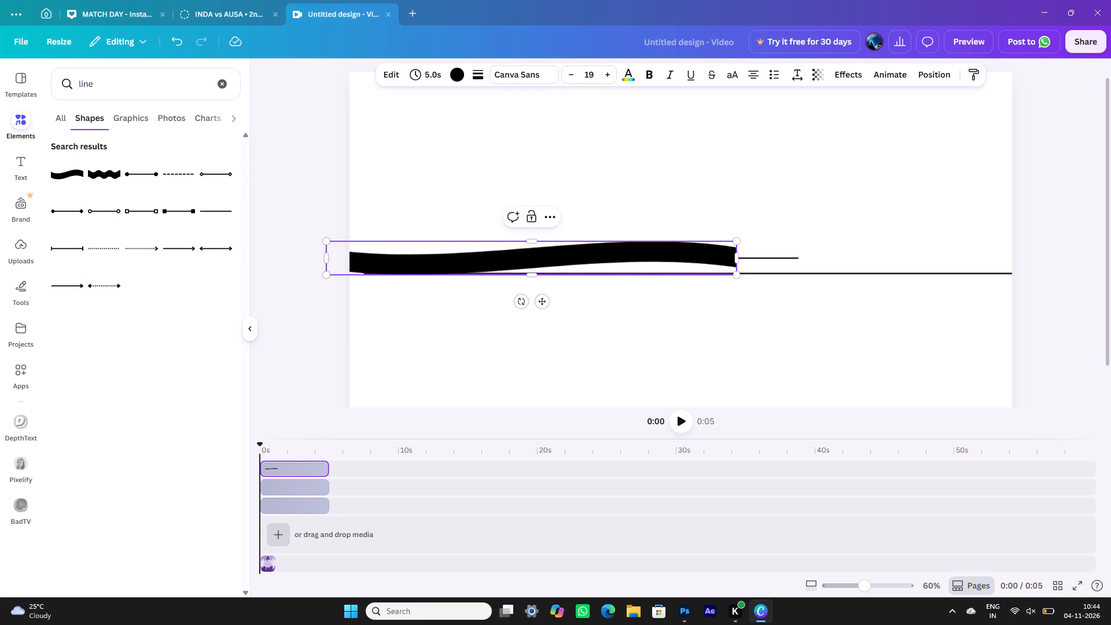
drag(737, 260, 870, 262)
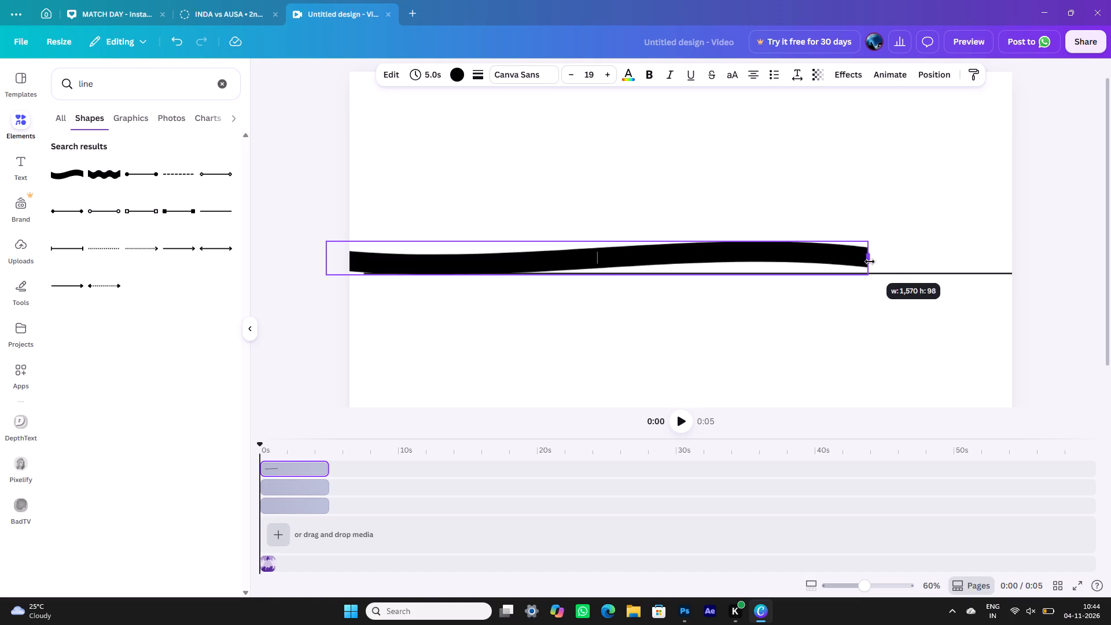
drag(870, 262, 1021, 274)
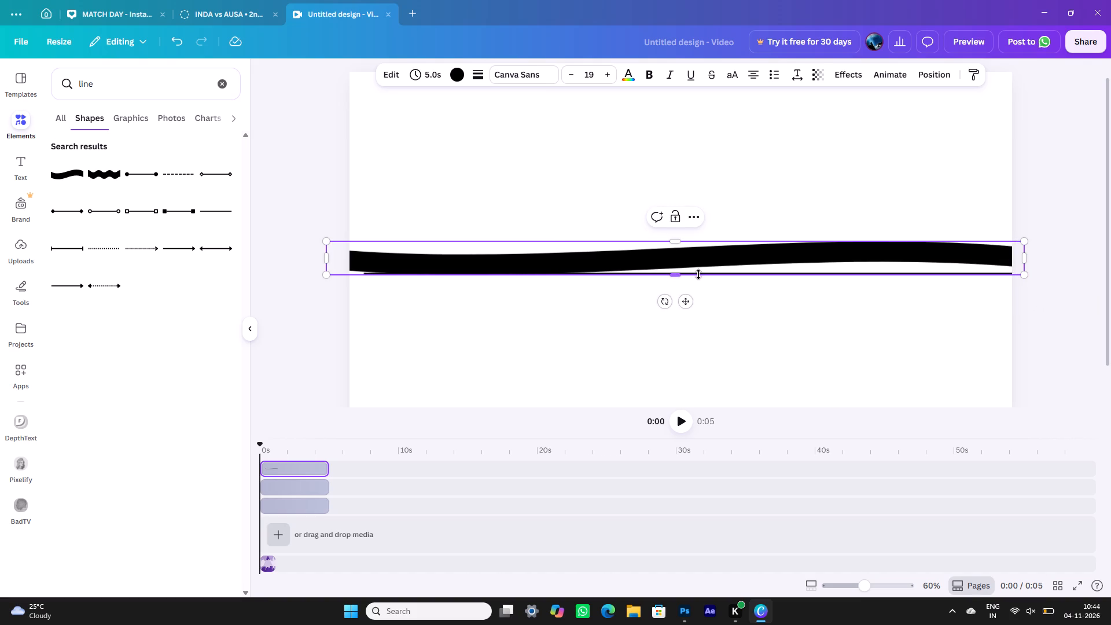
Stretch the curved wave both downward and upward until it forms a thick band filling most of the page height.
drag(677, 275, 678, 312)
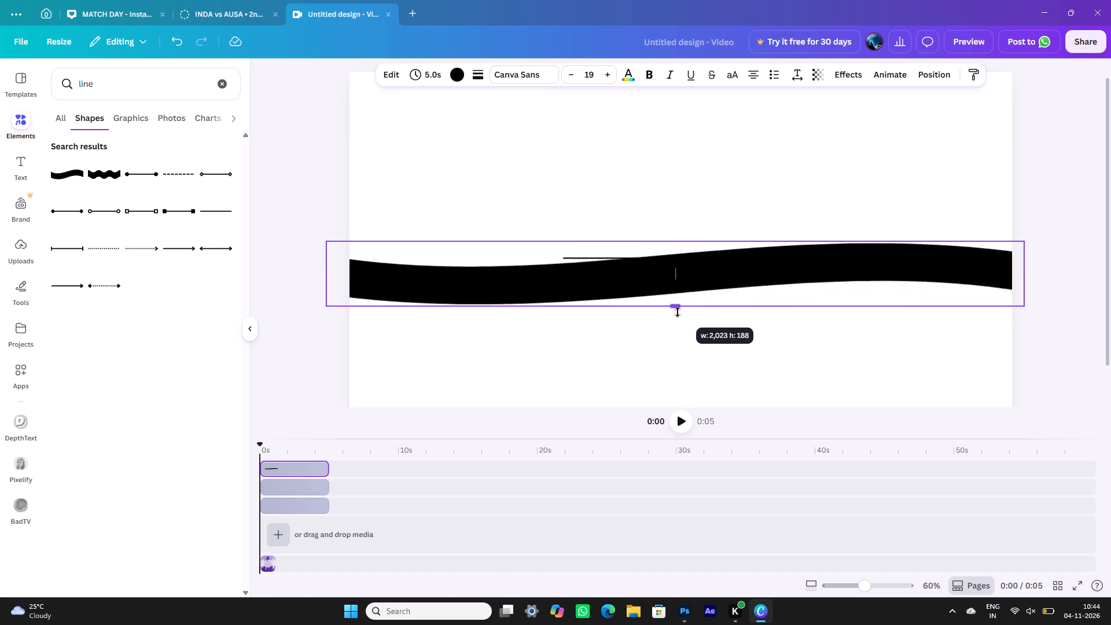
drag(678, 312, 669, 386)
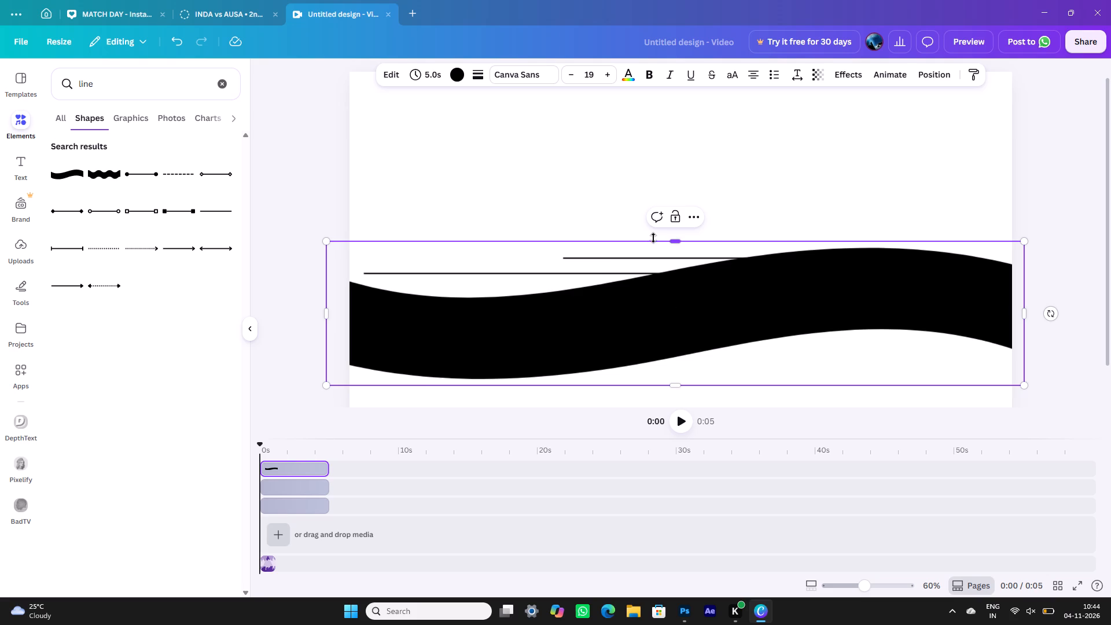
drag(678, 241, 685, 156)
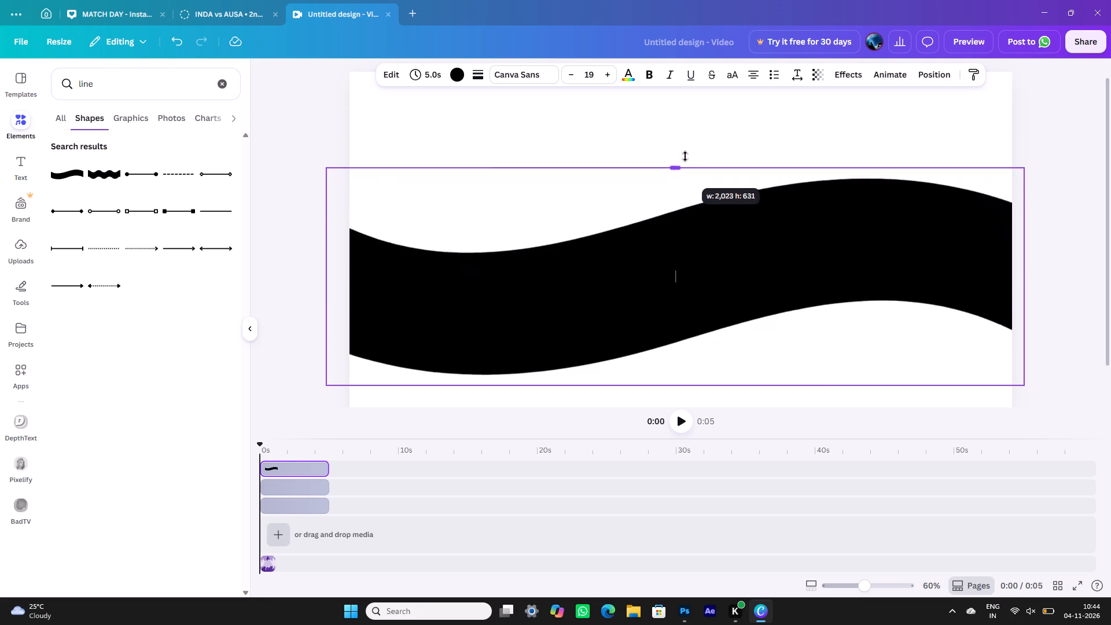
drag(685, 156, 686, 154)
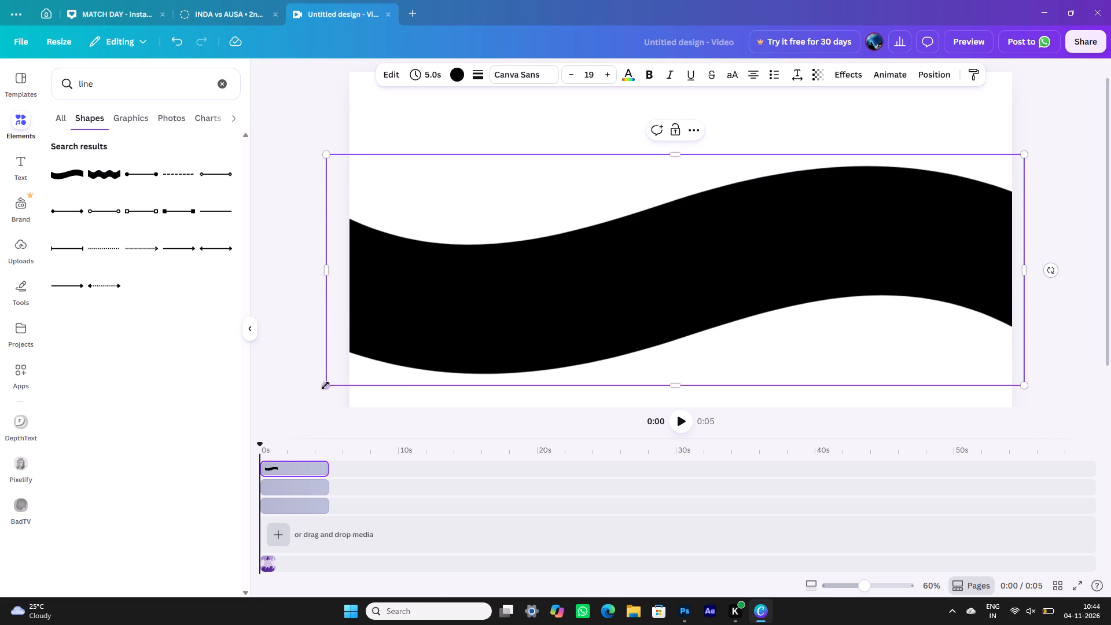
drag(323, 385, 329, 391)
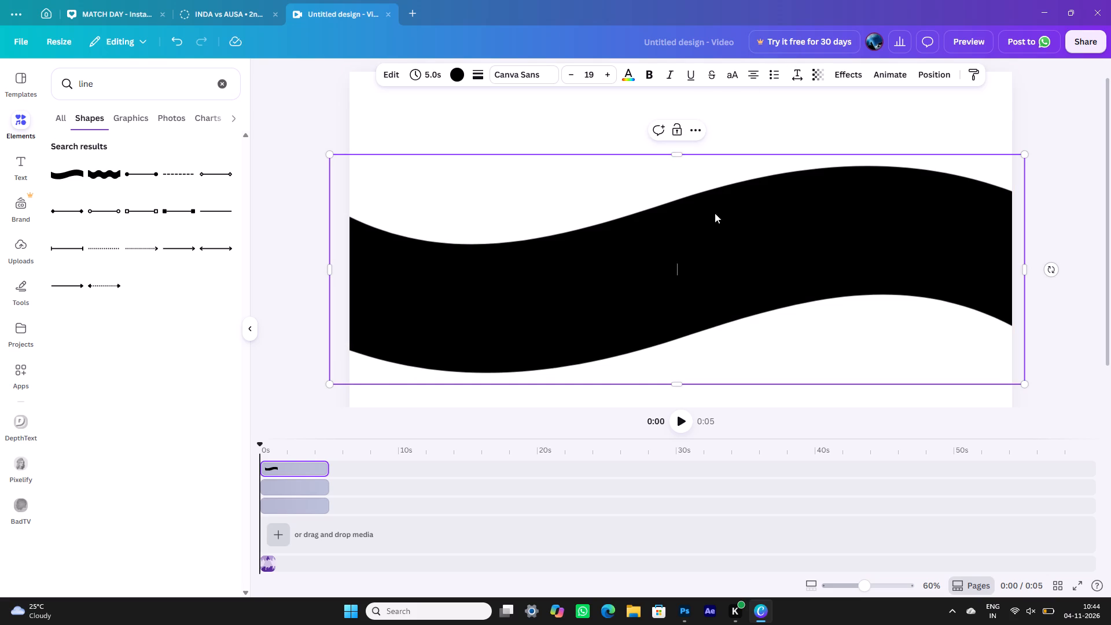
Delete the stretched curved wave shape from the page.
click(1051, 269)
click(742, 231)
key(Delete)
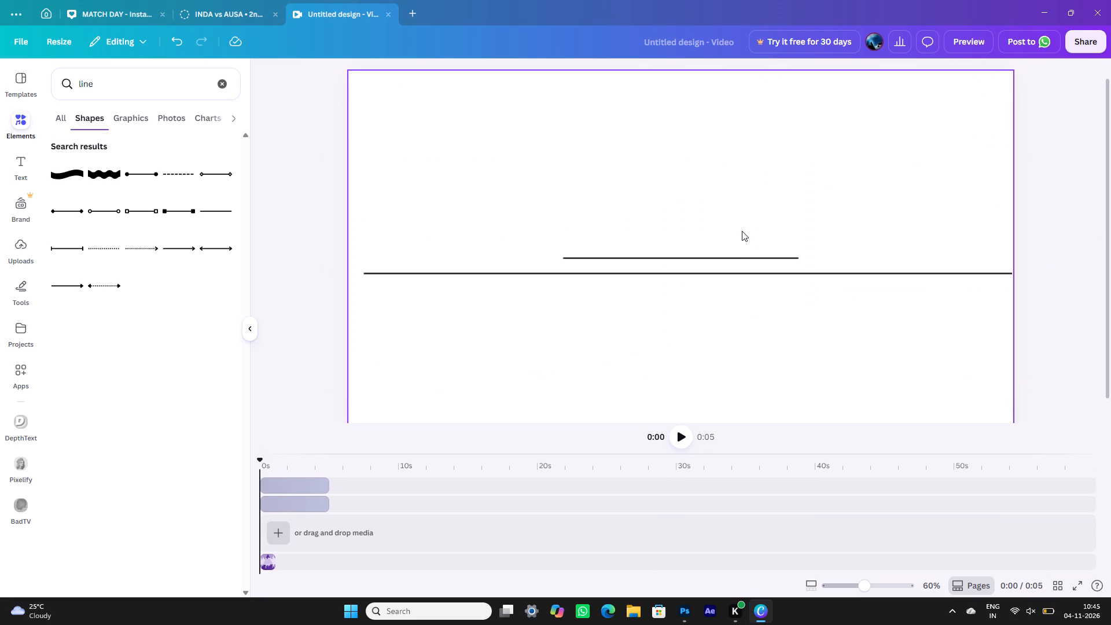
Delete both straight lines from the video, leaving the page empty.
click(730, 256)
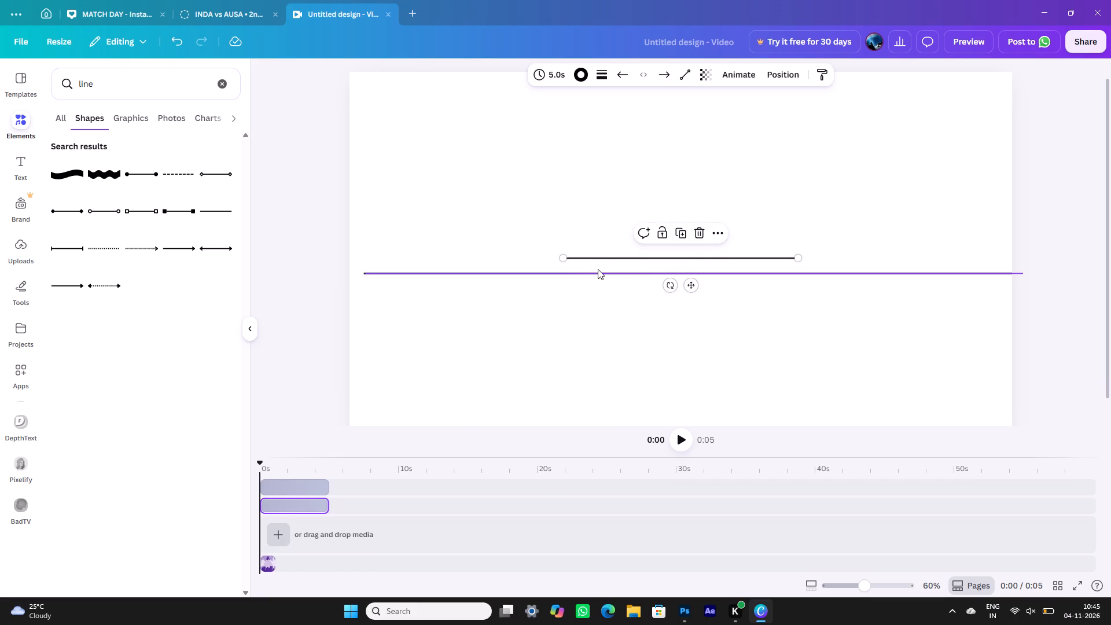
click(330, 508)
click(322, 506)
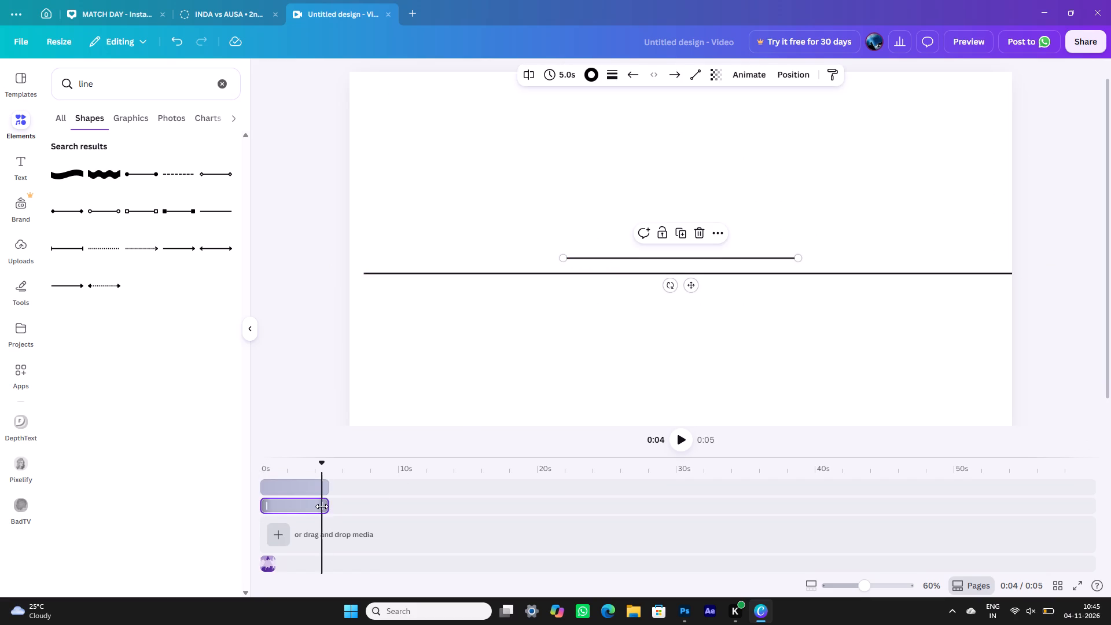
key(Delete)
click(307, 502)
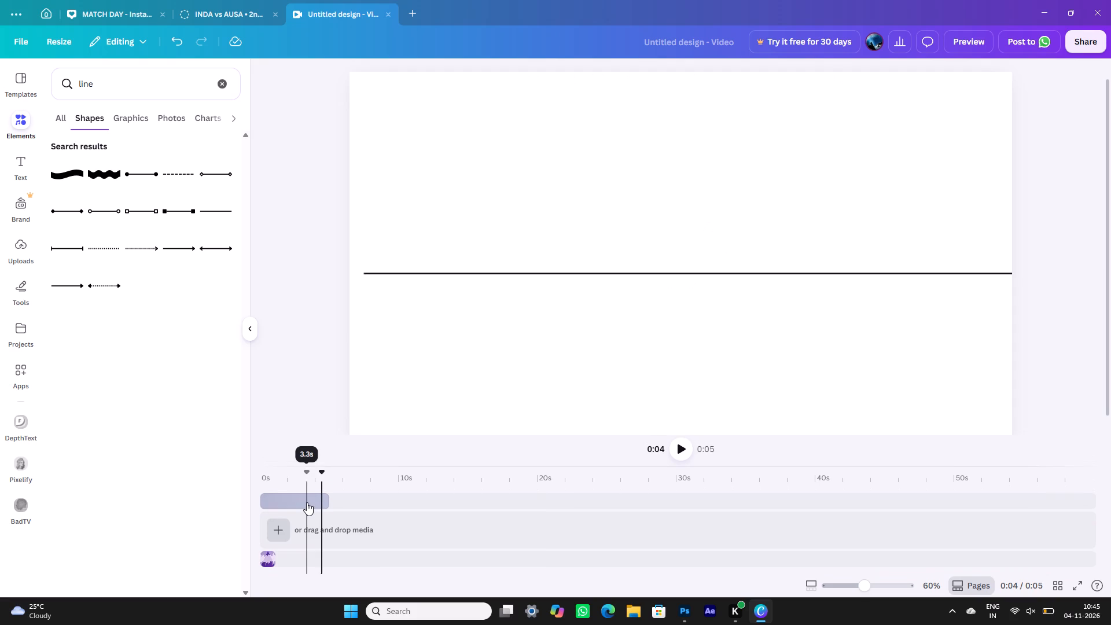
key(Delete)
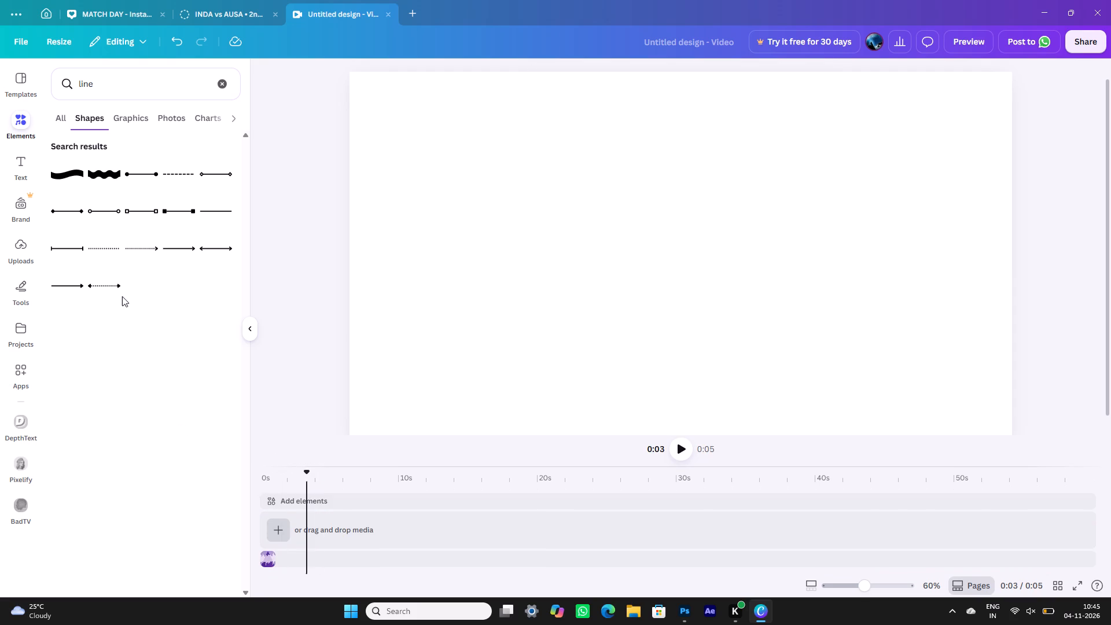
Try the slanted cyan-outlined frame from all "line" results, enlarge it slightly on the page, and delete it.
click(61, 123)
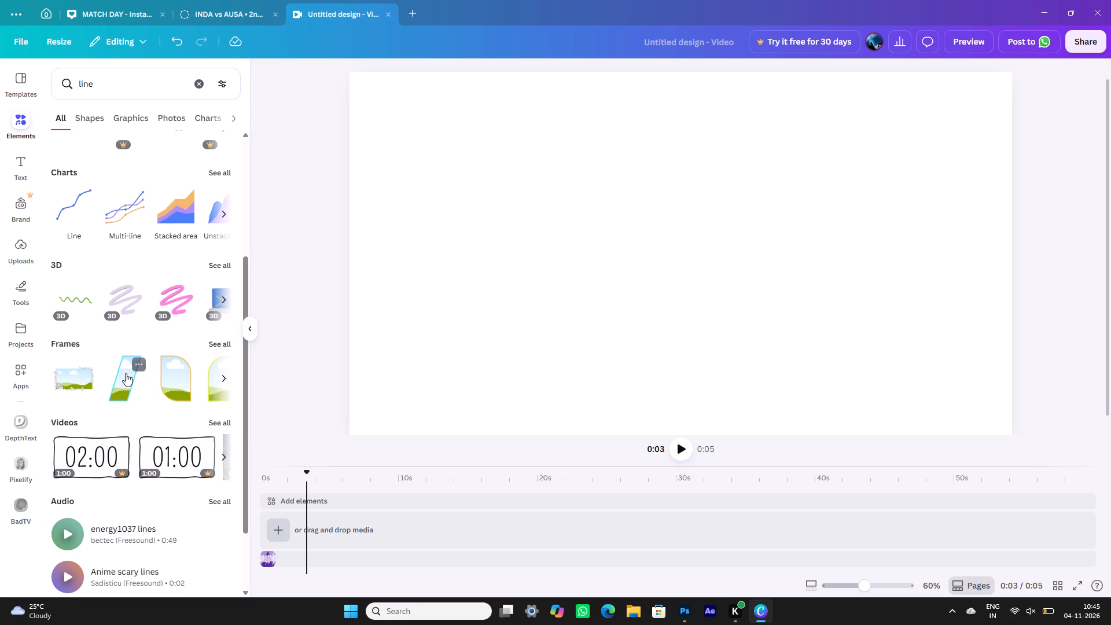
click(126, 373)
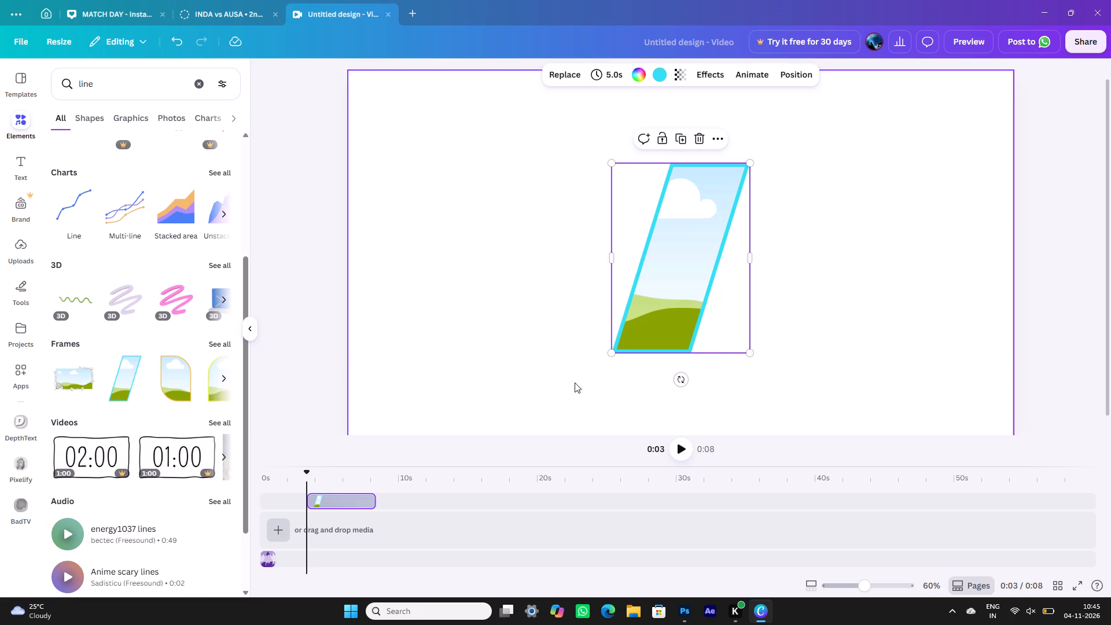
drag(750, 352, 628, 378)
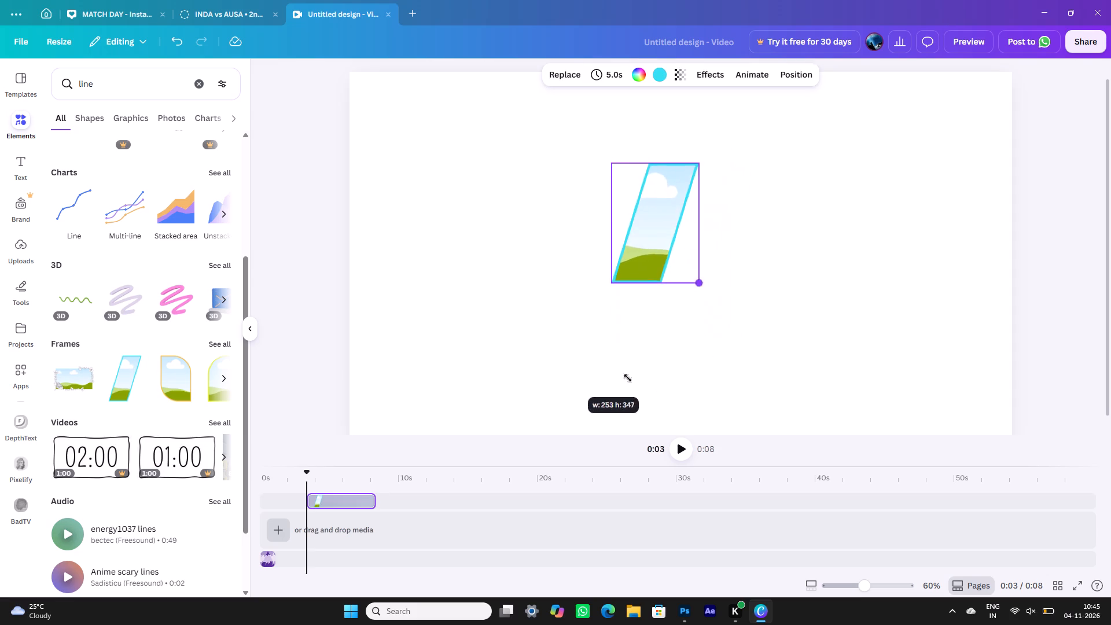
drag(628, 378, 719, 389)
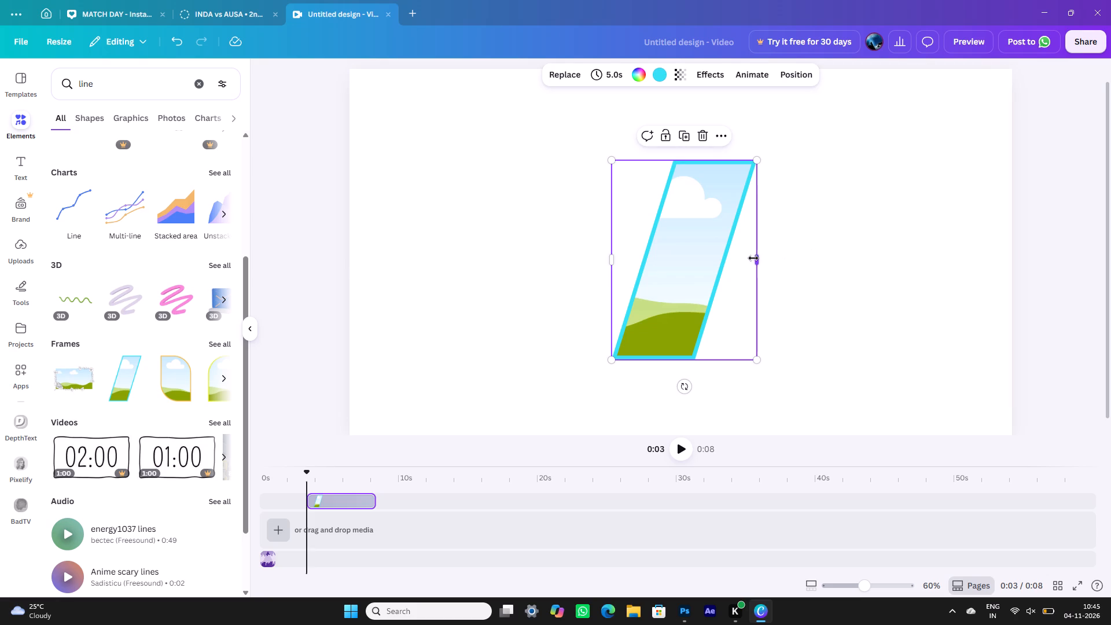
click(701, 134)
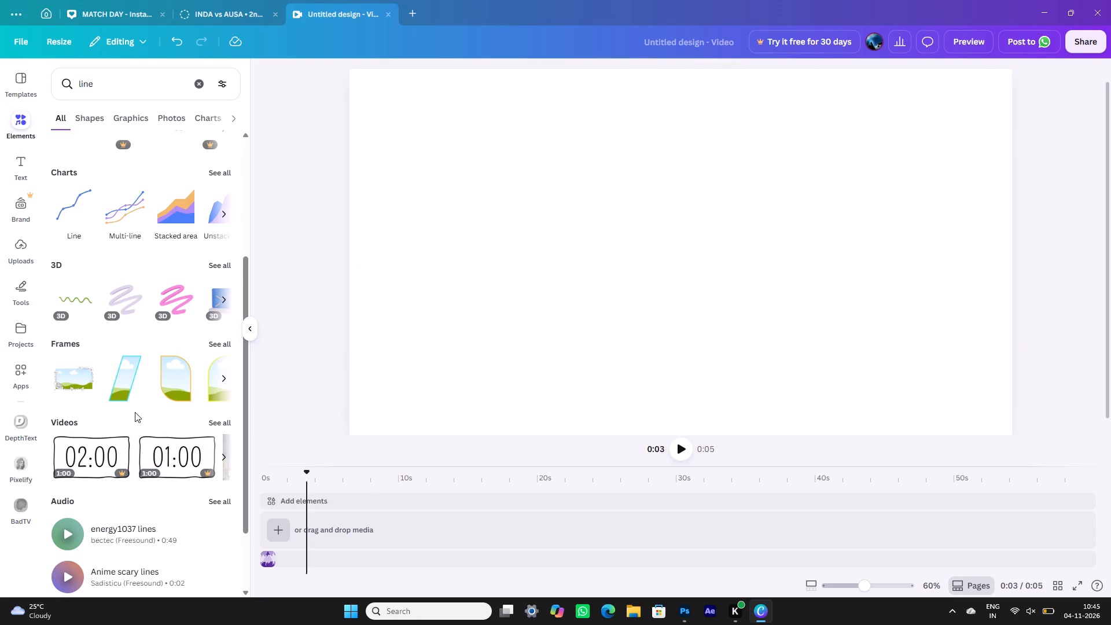
Add the slanted cyan-outlined frame to the page and rotate it clockwise until the parallelogram lies nearly horizontal.
click(113, 383)
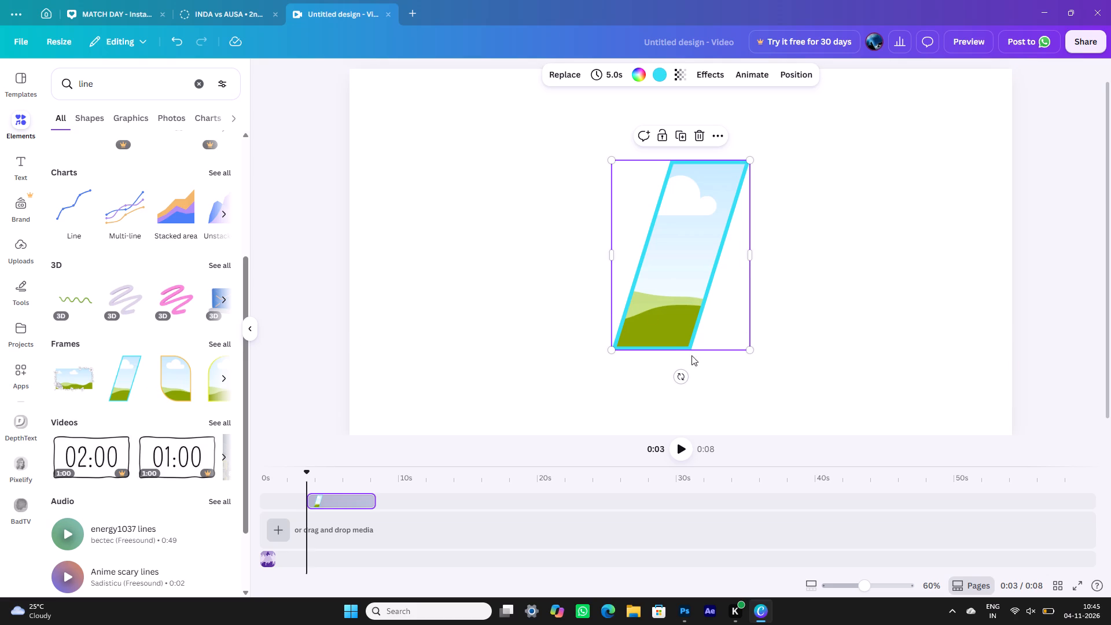
drag(681, 376, 454, 341)
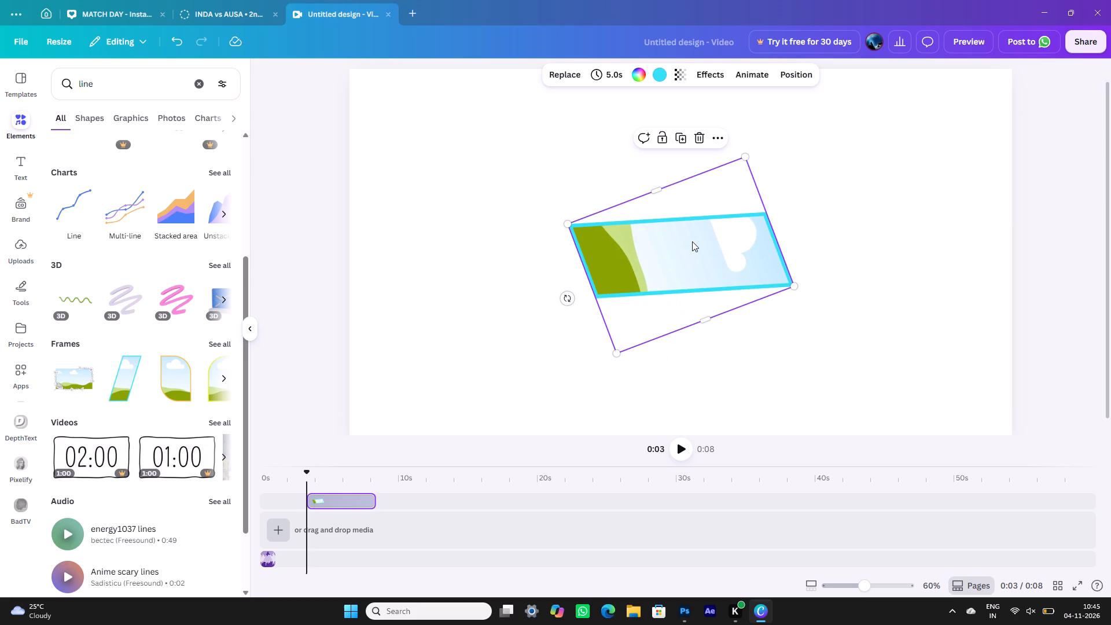
click(692, 241)
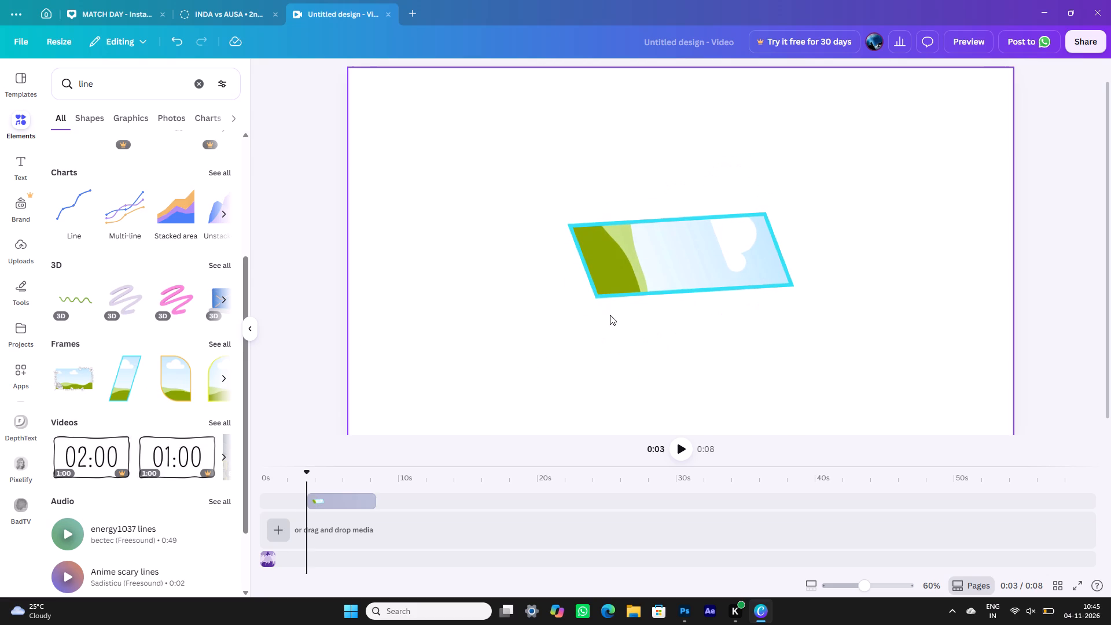
click(606, 319)
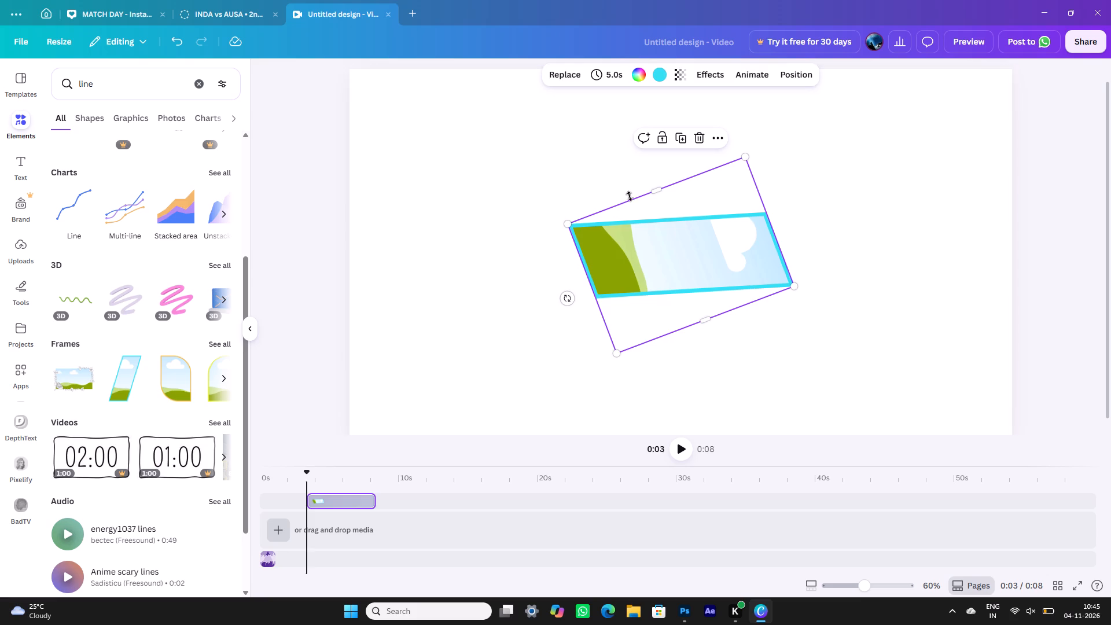
Slim the rotated frame slightly, move it to the page's right edge, and enlarge it to span nearly the full page width.
drag(661, 187, 609, 133)
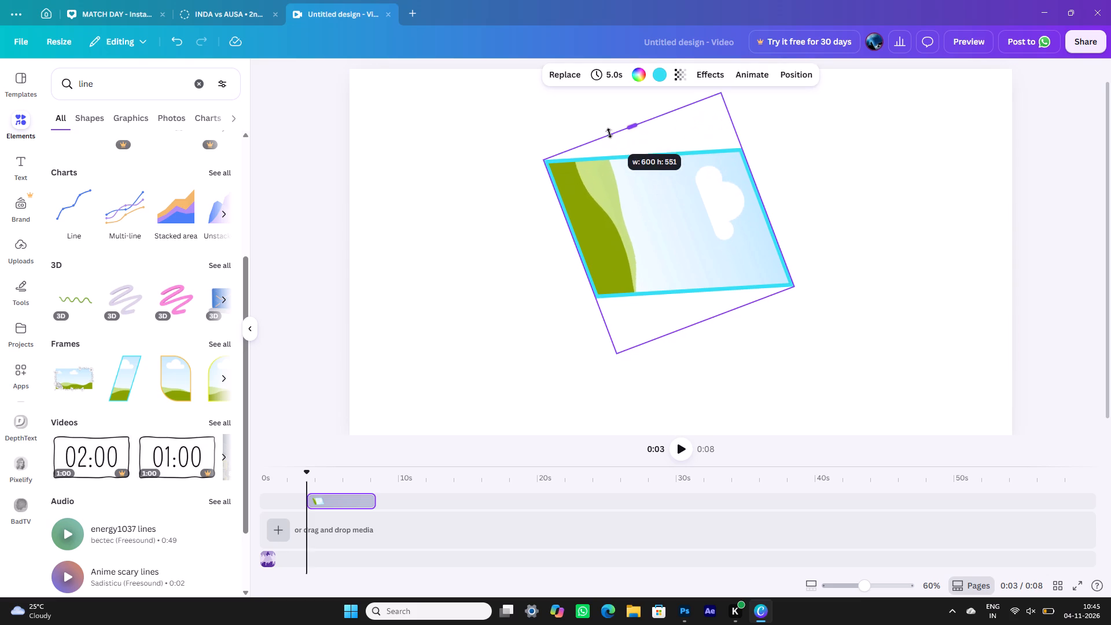
drag(609, 133, 645, 232)
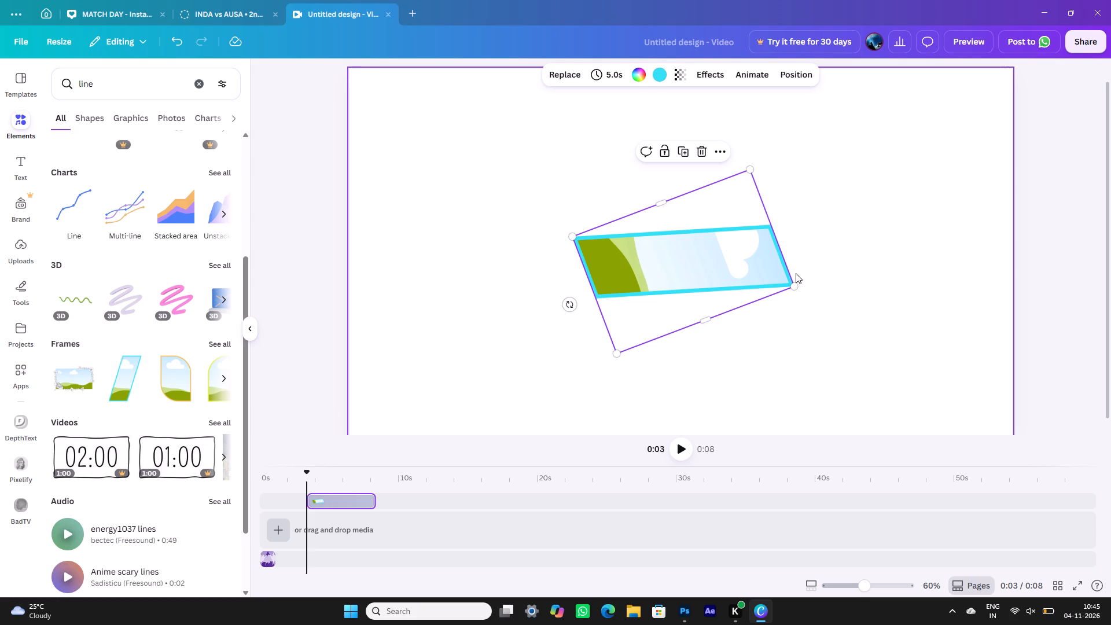
drag(796, 286, 1101, 330)
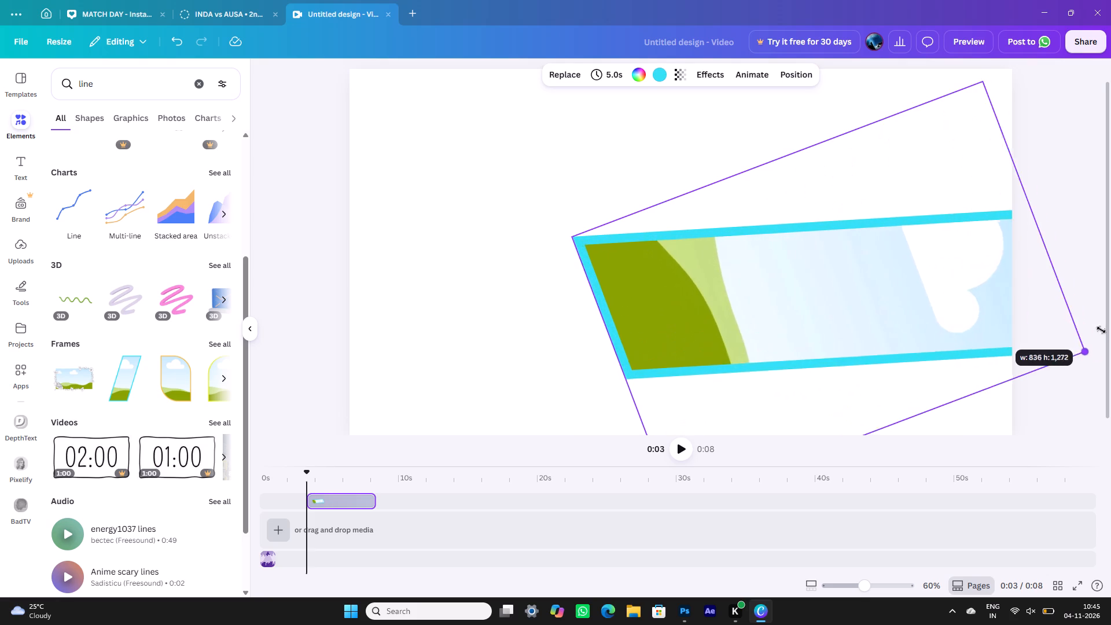
drag(1101, 330, 883, 292)
drag(844, 296, 983, 334)
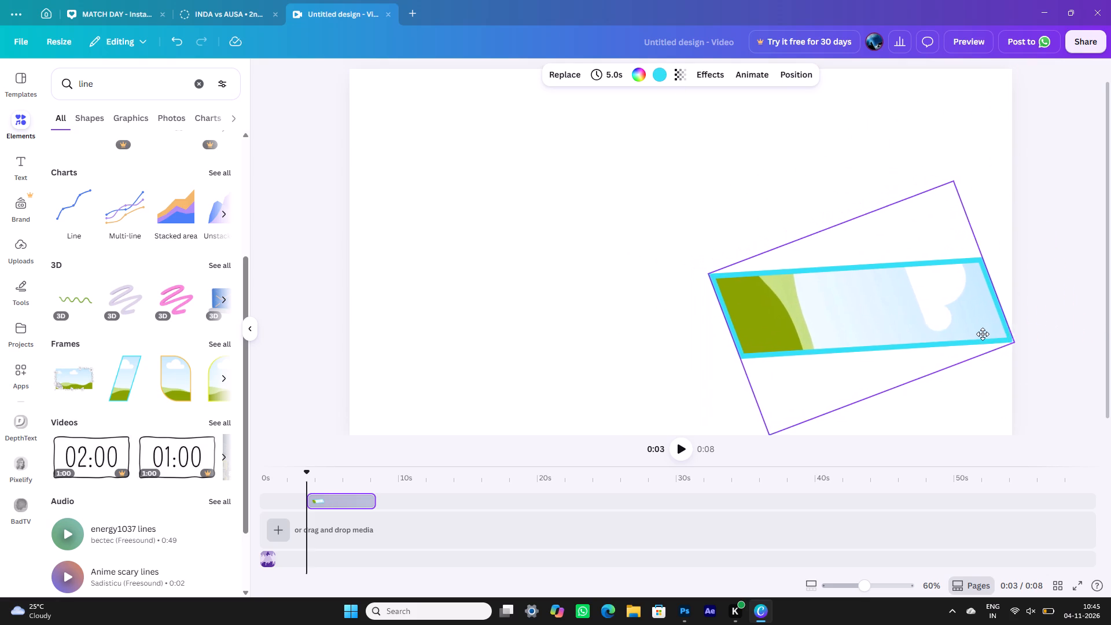
drag(983, 334, 978, 334)
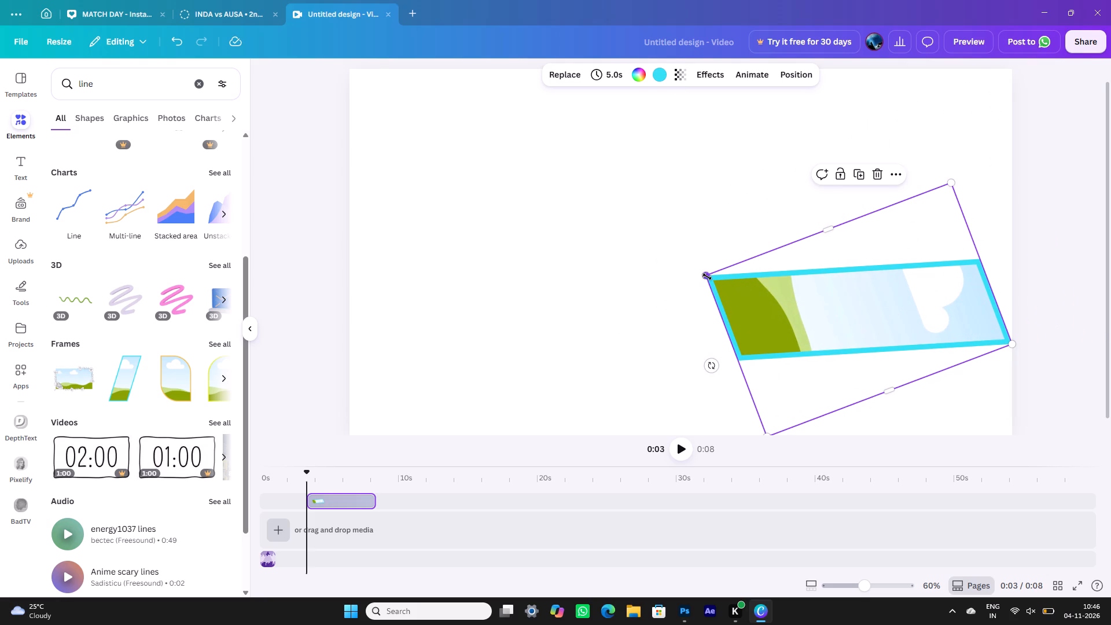
drag(707, 277, 343, 328)
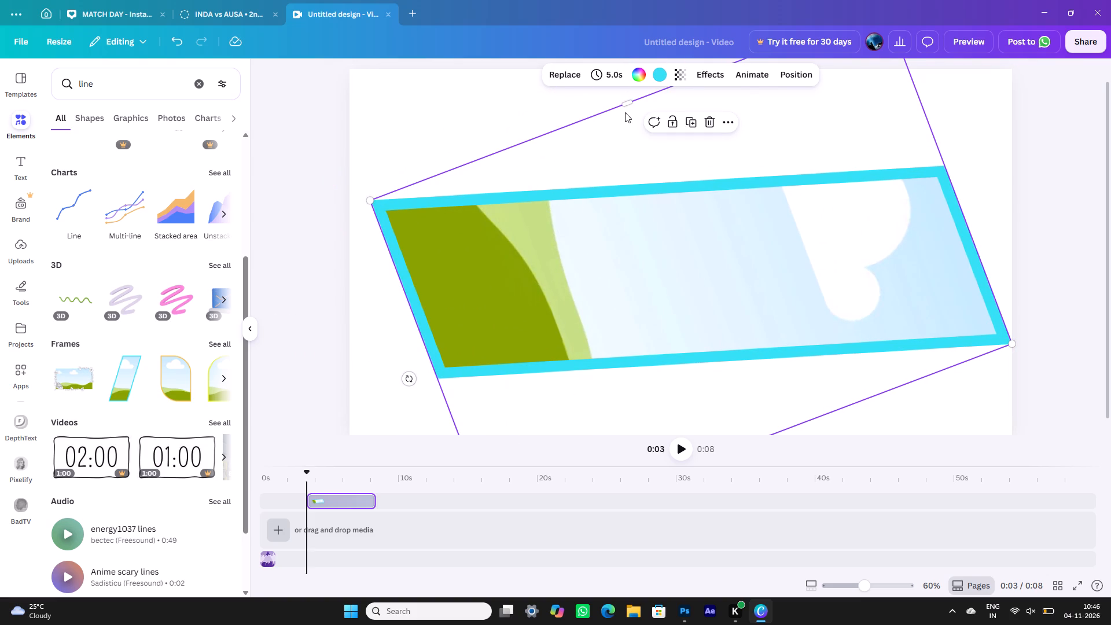
Try the rotated cyan-outlined frame at higher and lower positions on the page, and delete it.
drag(629, 100, 634, 171)
drag(739, 236, 718, 124)
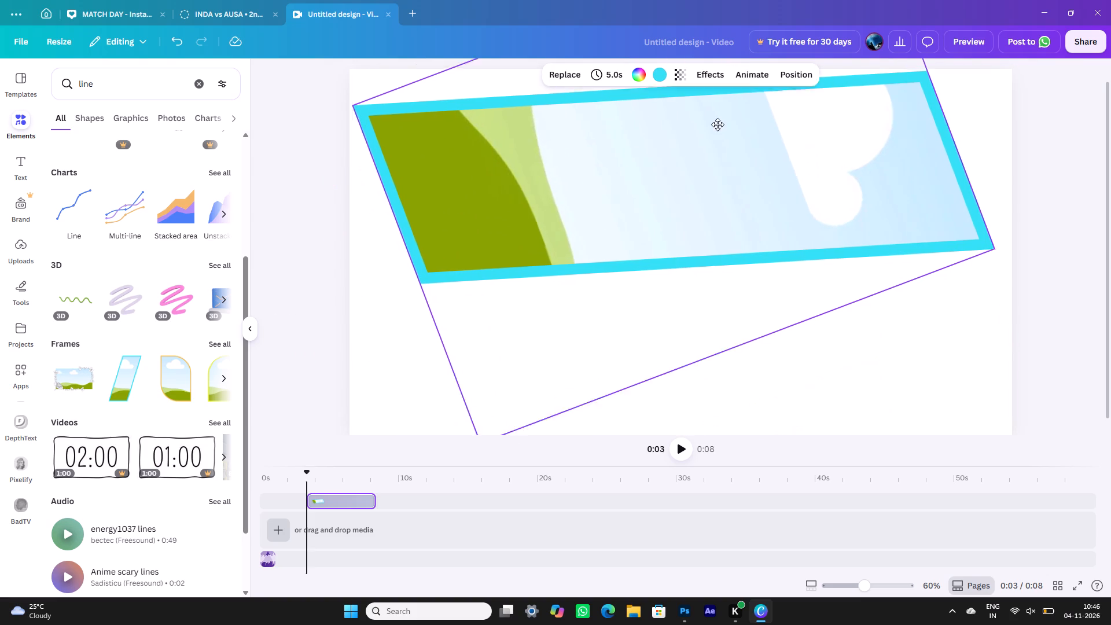
drag(718, 124, 713, 213)
drag(686, 192, 679, 244)
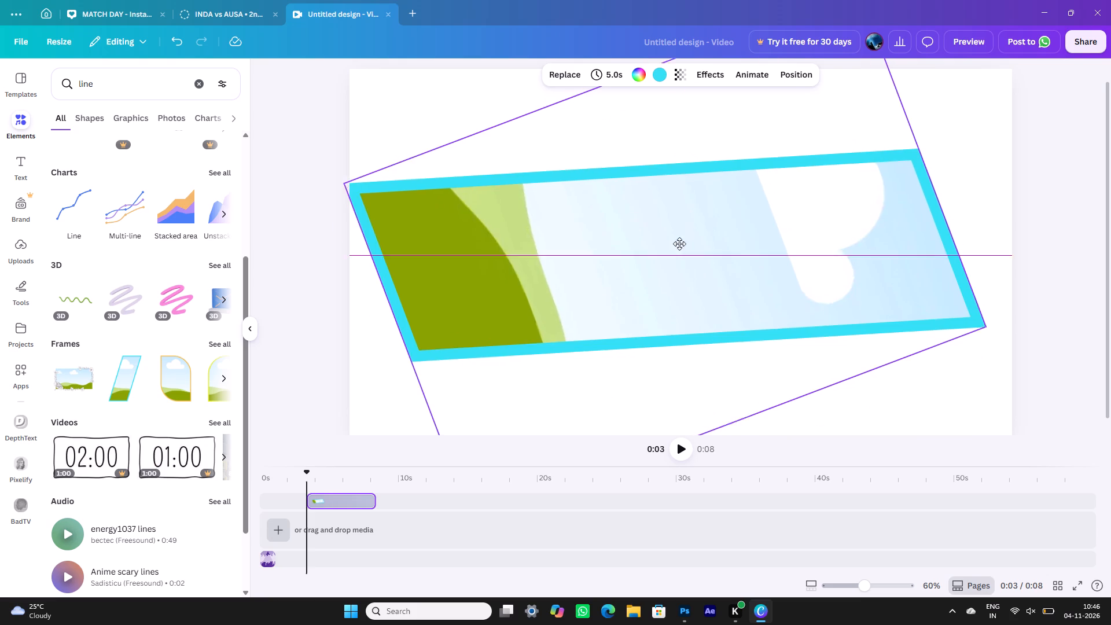
drag(679, 244, 678, 285)
scroll(678, 285, down, 1)
click(674, 104)
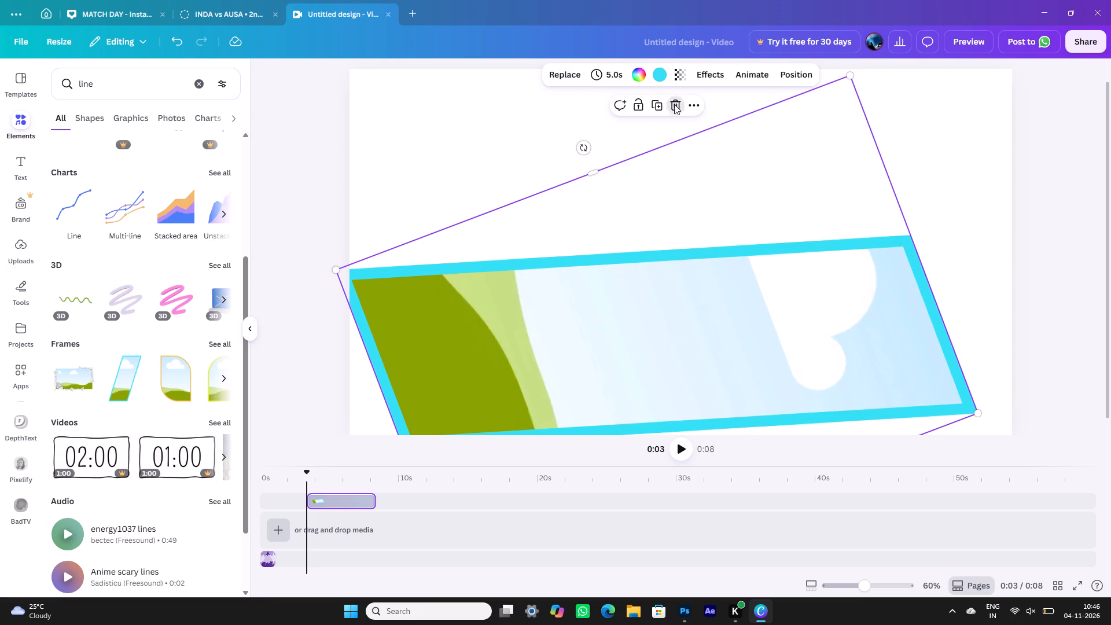
Add the thick black rounded line from the graphics results for "line" to the empty page.
scroll(150, 411, down, 2)
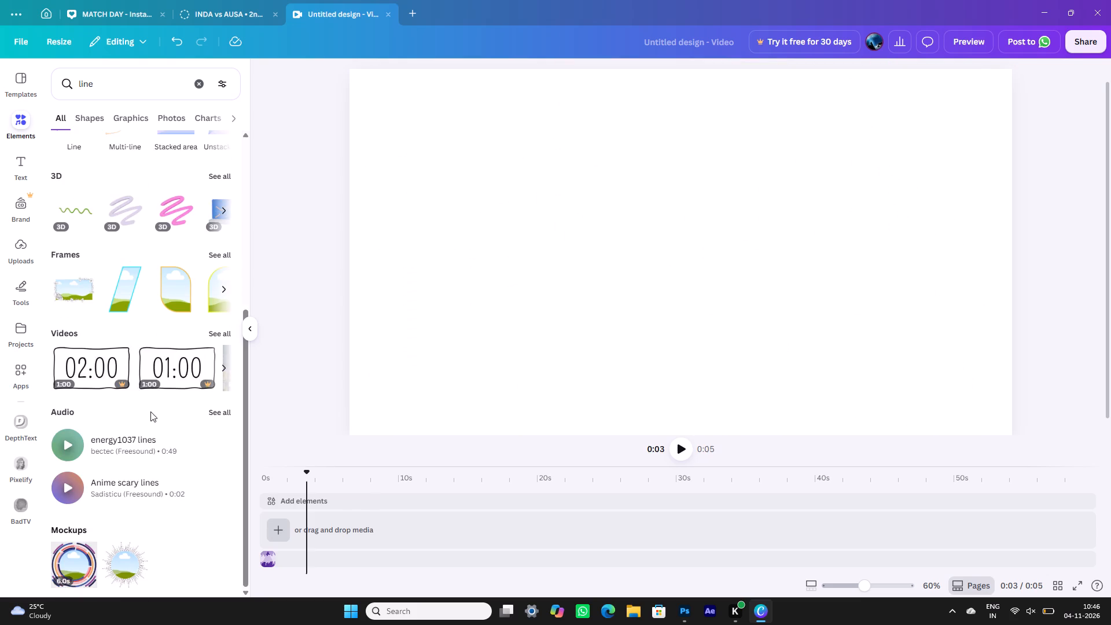
scroll(150, 411, down, 1)
scroll(150, 411, up, 5)
click(84, 122)
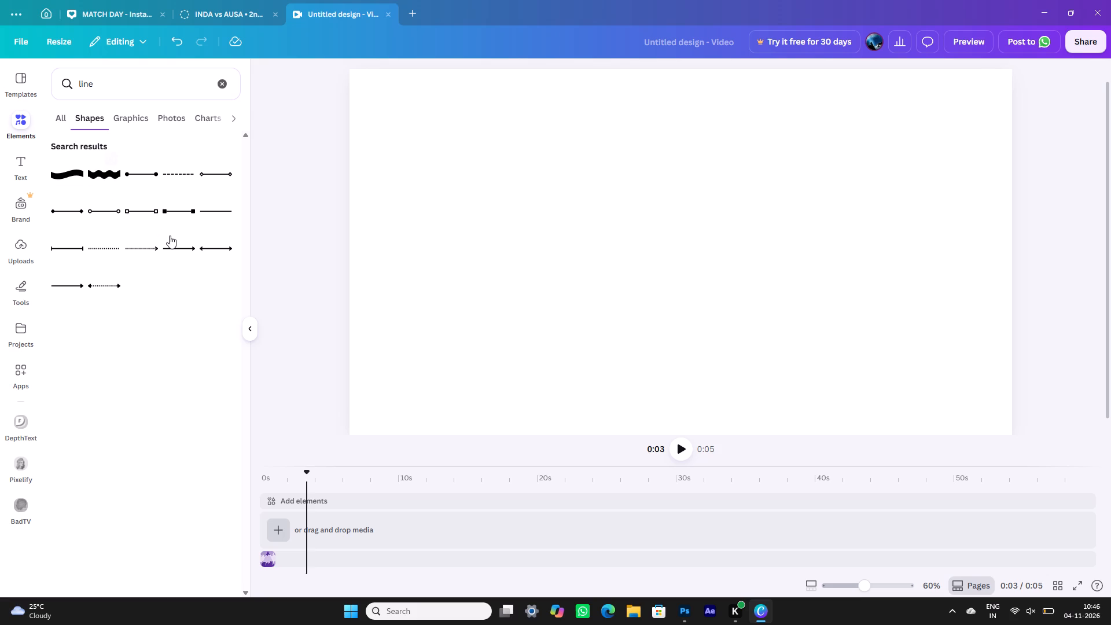
click(117, 117)
click(178, 116)
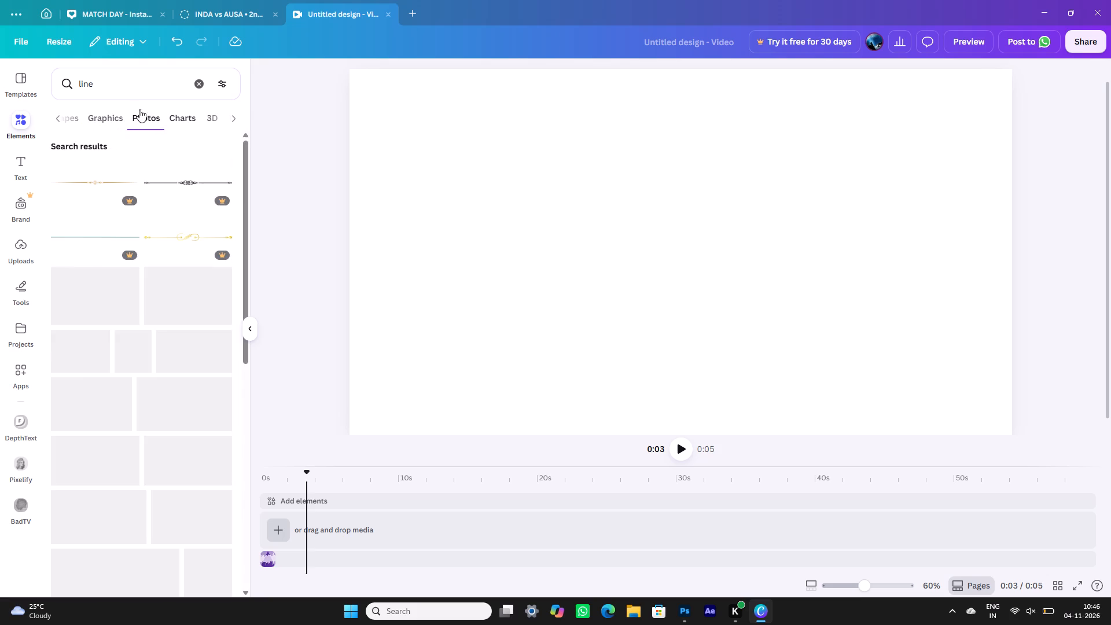
click(115, 116)
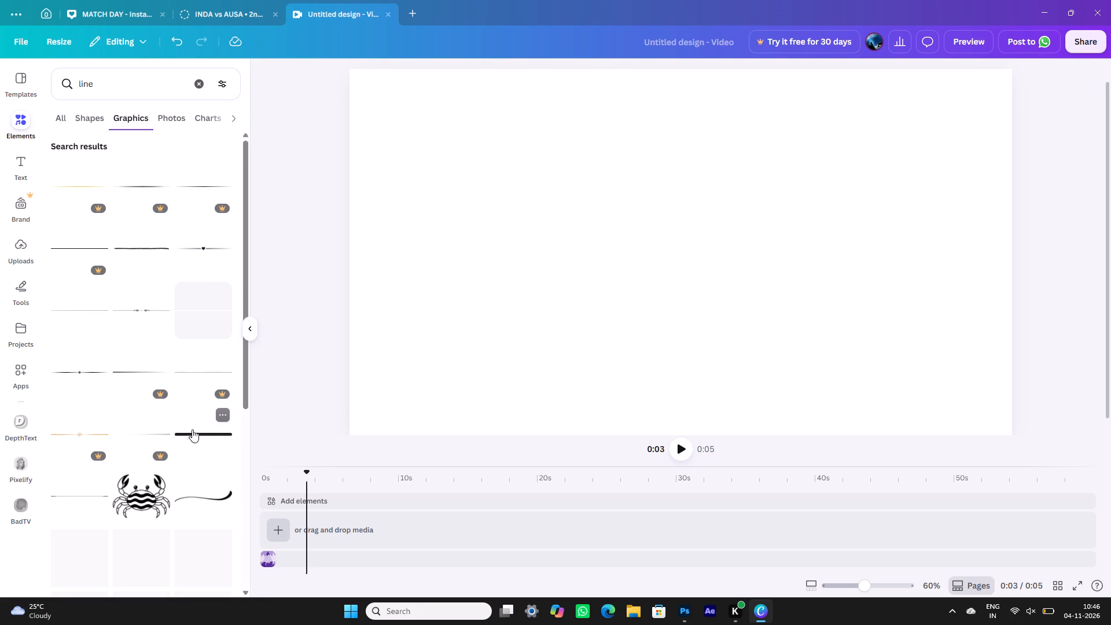
click(201, 429)
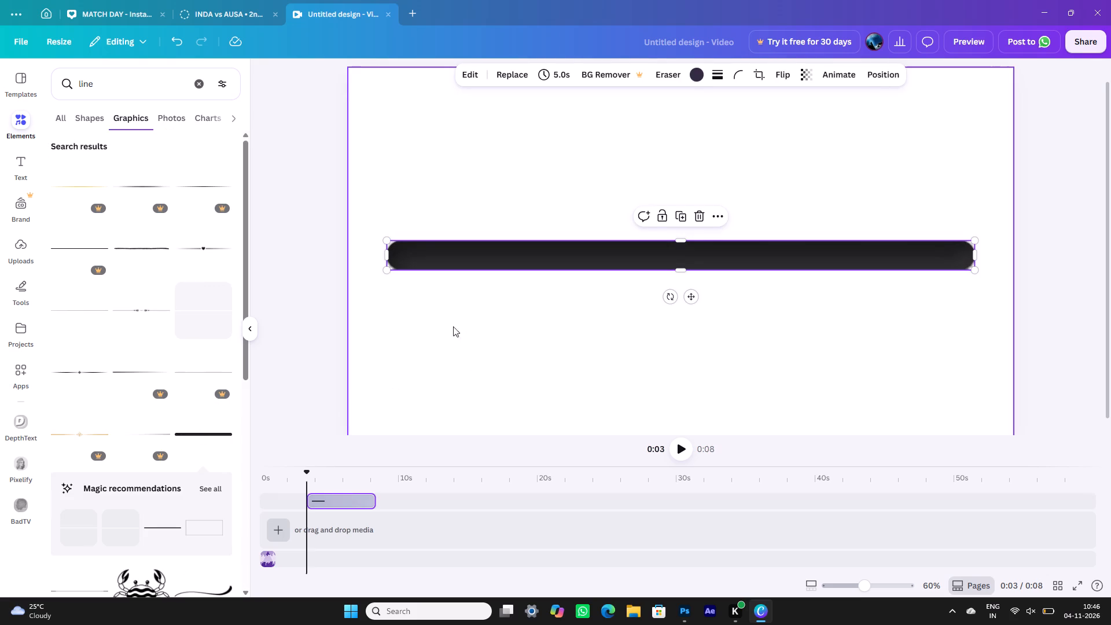
Stretch the black line past both side edges of the page to about 1,989 wide, and thicken it into a broad band.
drag(388, 254, 337, 264)
scroll(337, 264, right, 2)
drag(973, 257, 984, 256)
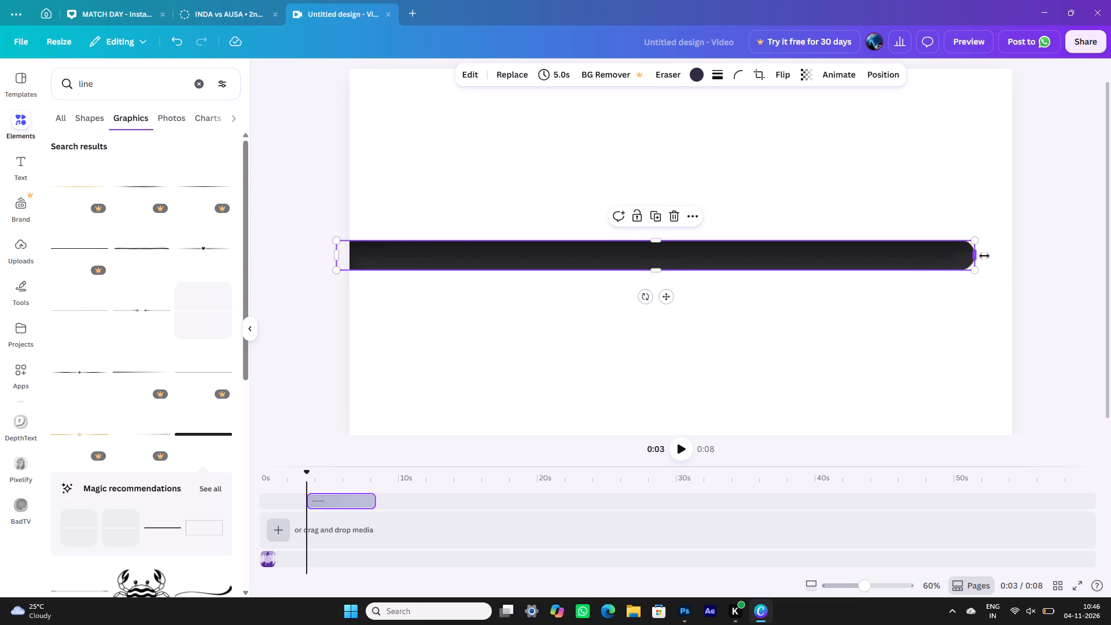
drag(984, 256, 1021, 251)
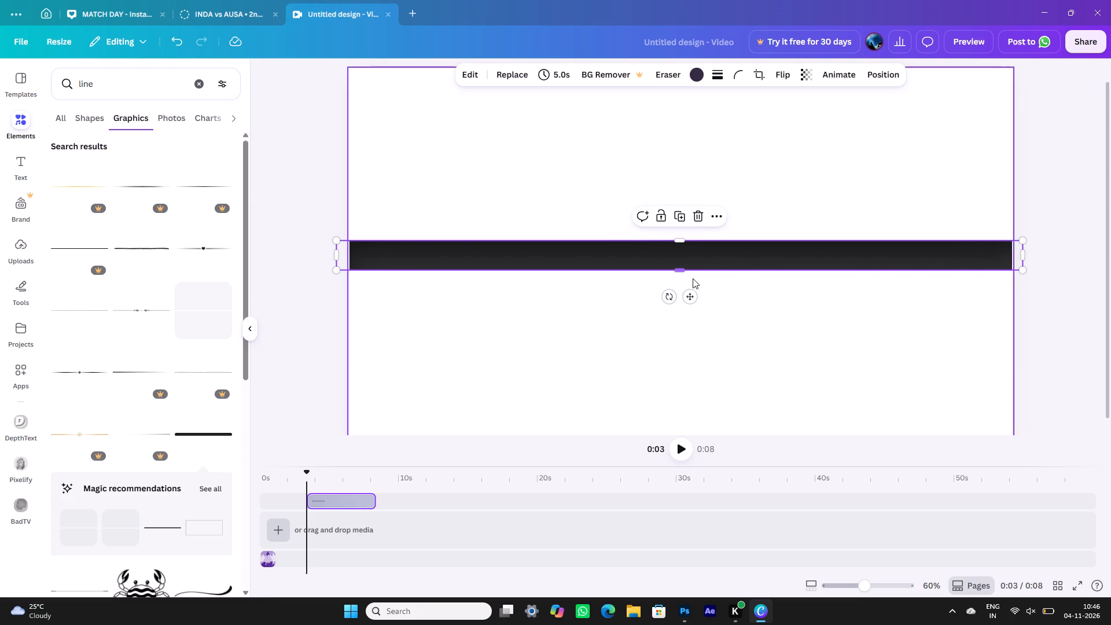
drag(679, 270, 678, 333)
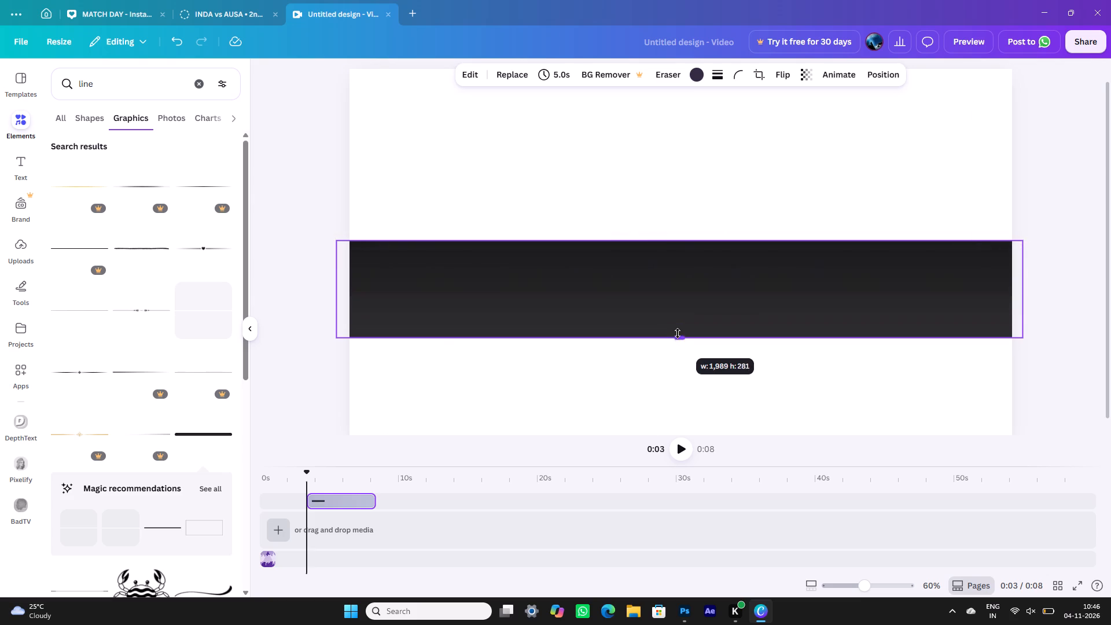
drag(678, 333, 677, 331)
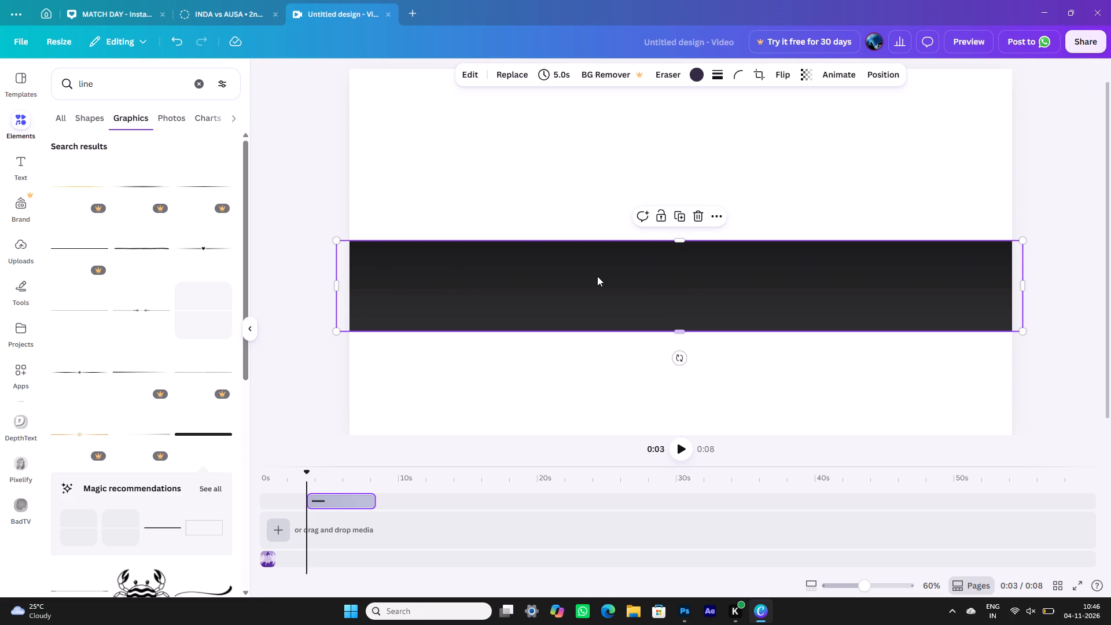
Try the black band along the page's upper edge, and place it across the lower part of the page.
drag(597, 276, 626, 91)
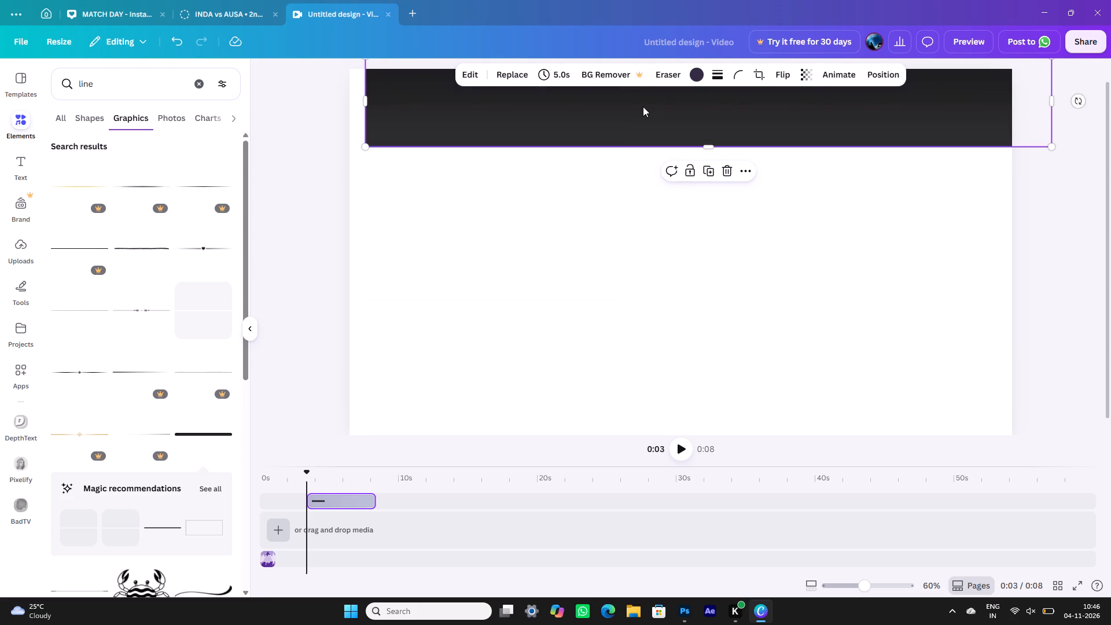
drag(643, 106, 620, 271)
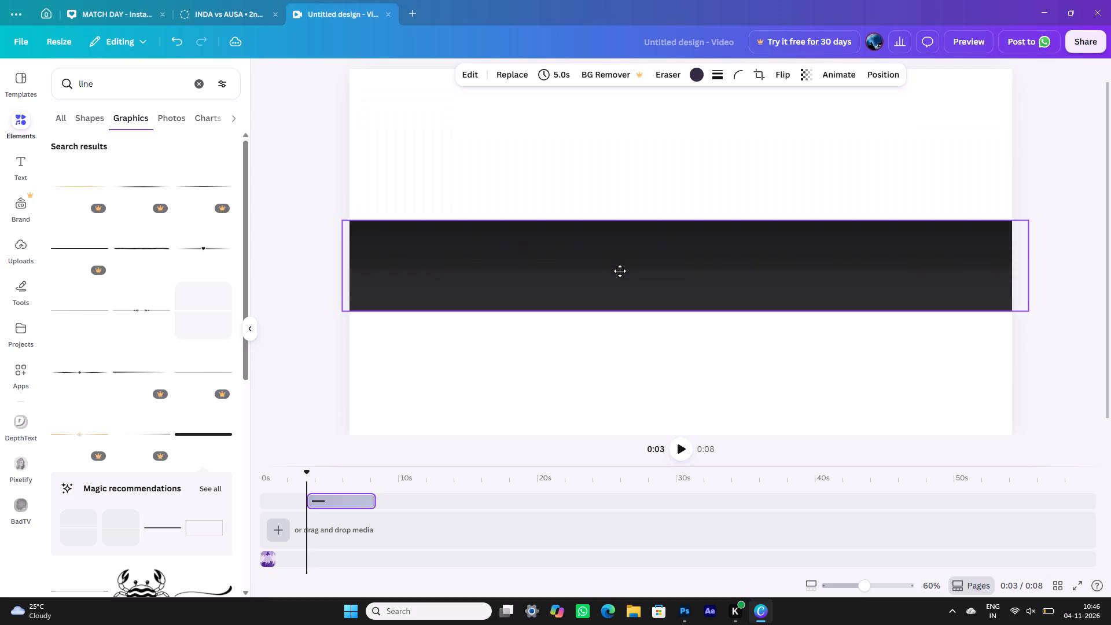
drag(620, 271, 623, 348)
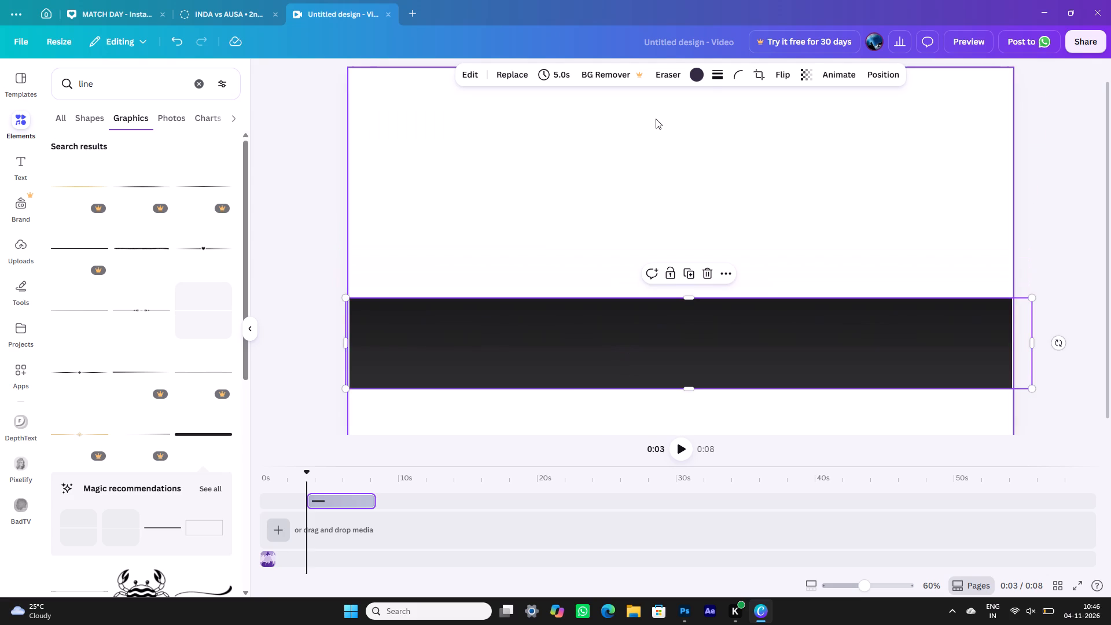
Set the black band's colour to the dark grey default solid colour.
click(698, 78)
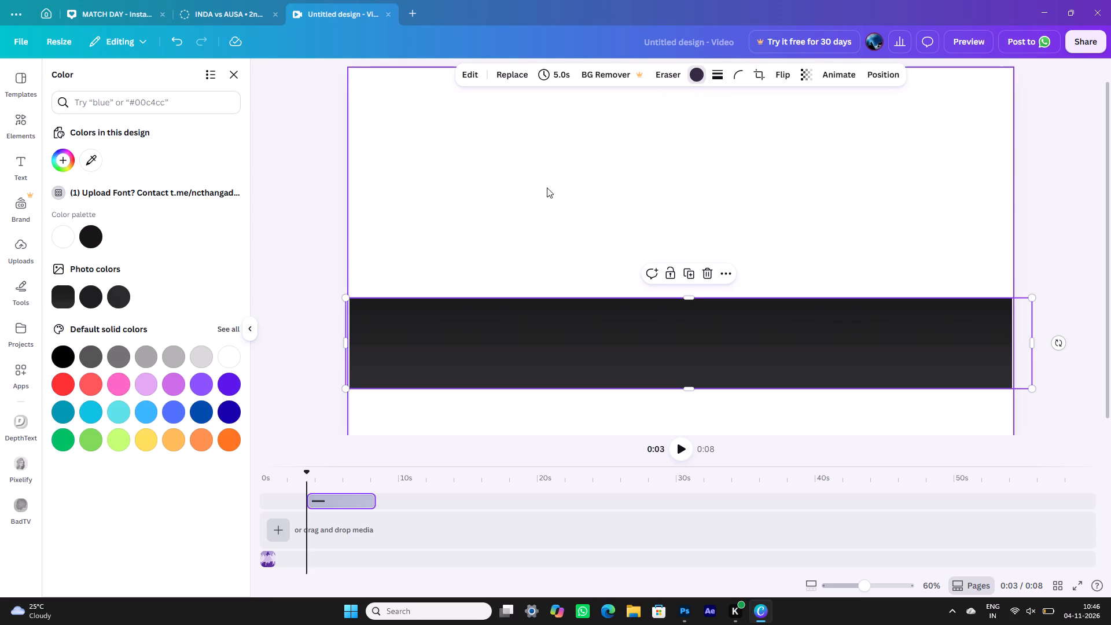
click(91, 353)
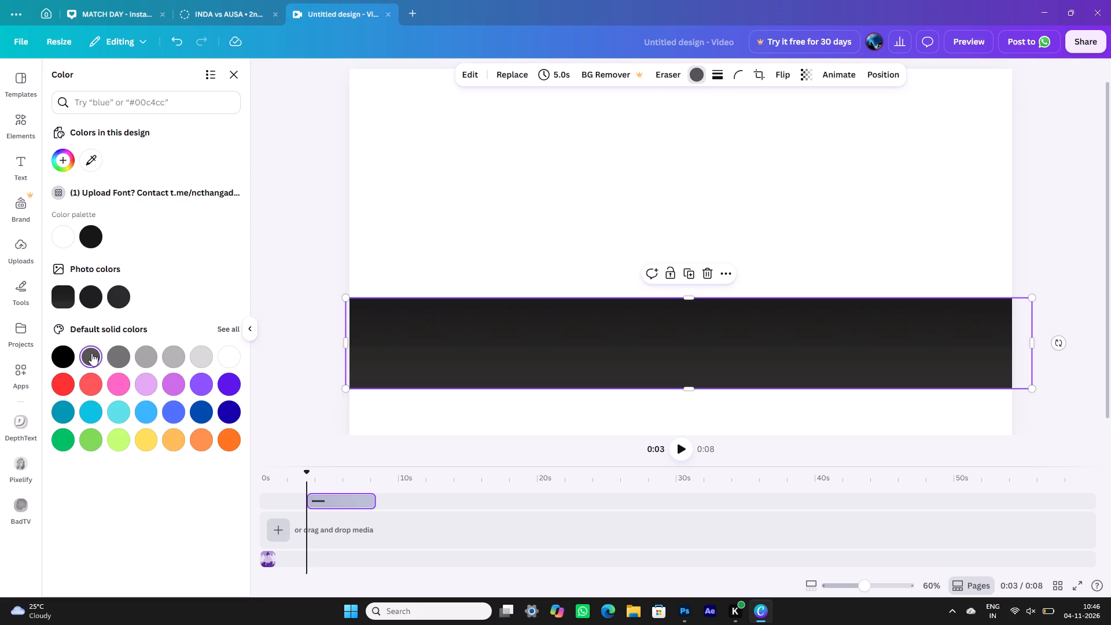
click(91, 353)
click(108, 346)
double_click(91, 355)
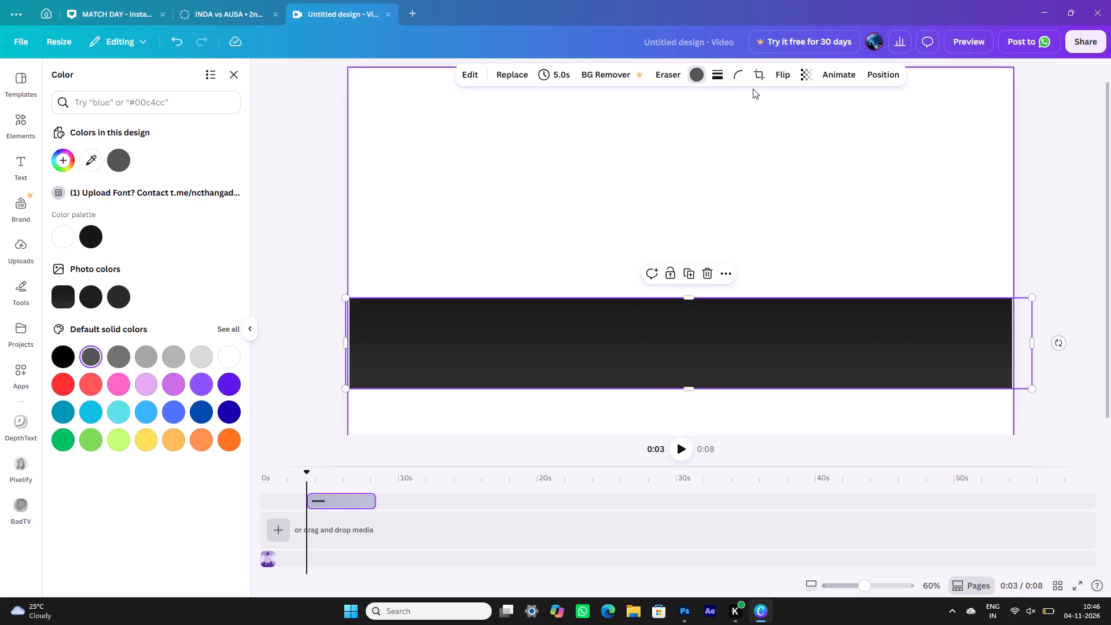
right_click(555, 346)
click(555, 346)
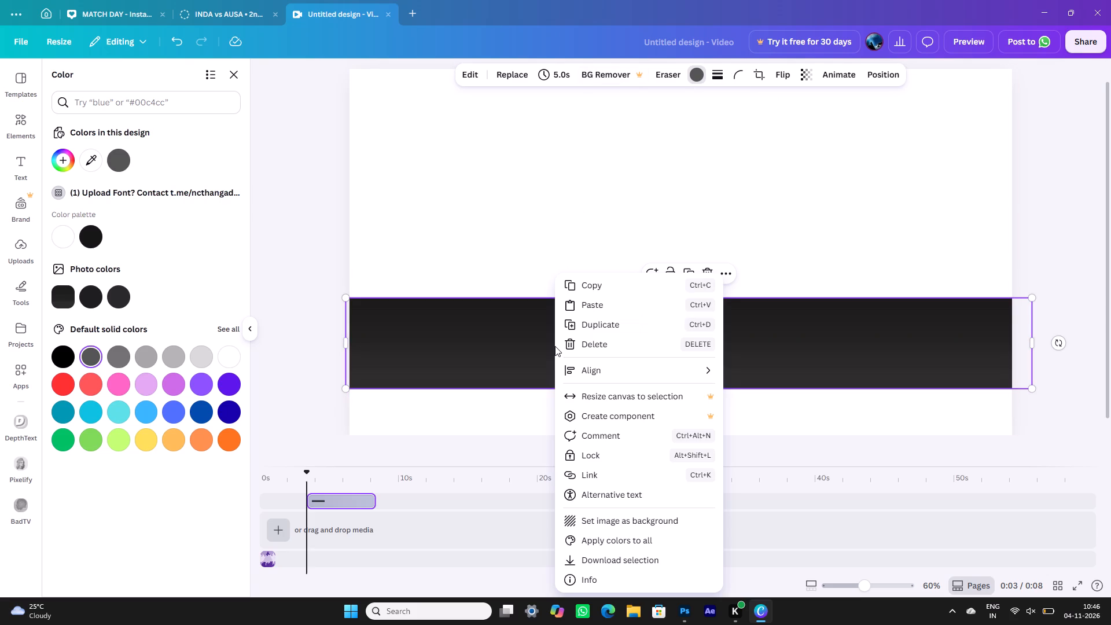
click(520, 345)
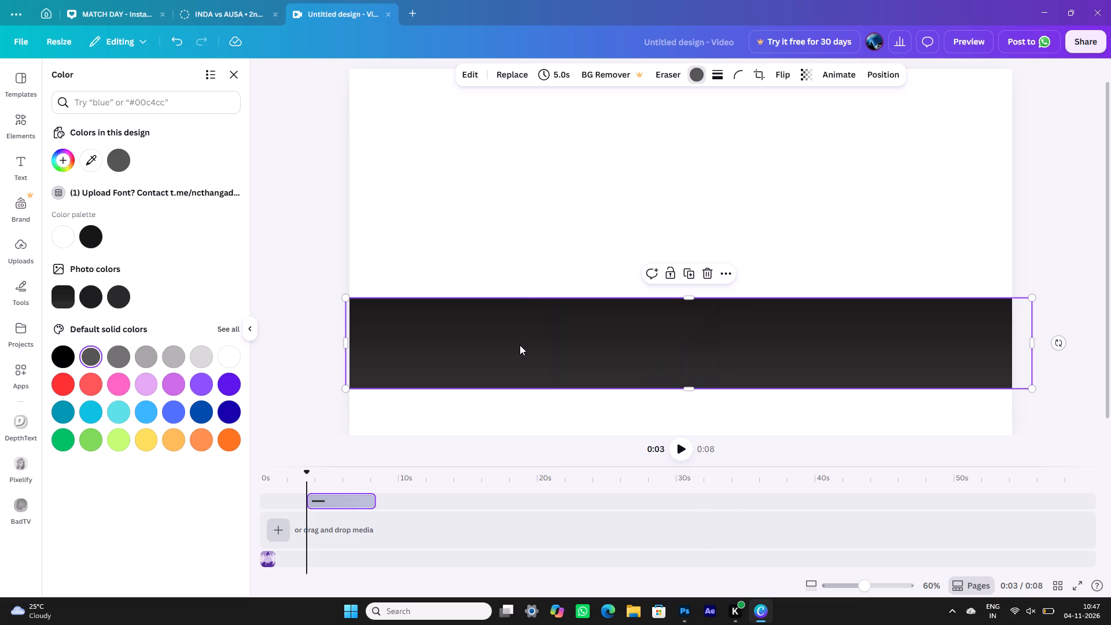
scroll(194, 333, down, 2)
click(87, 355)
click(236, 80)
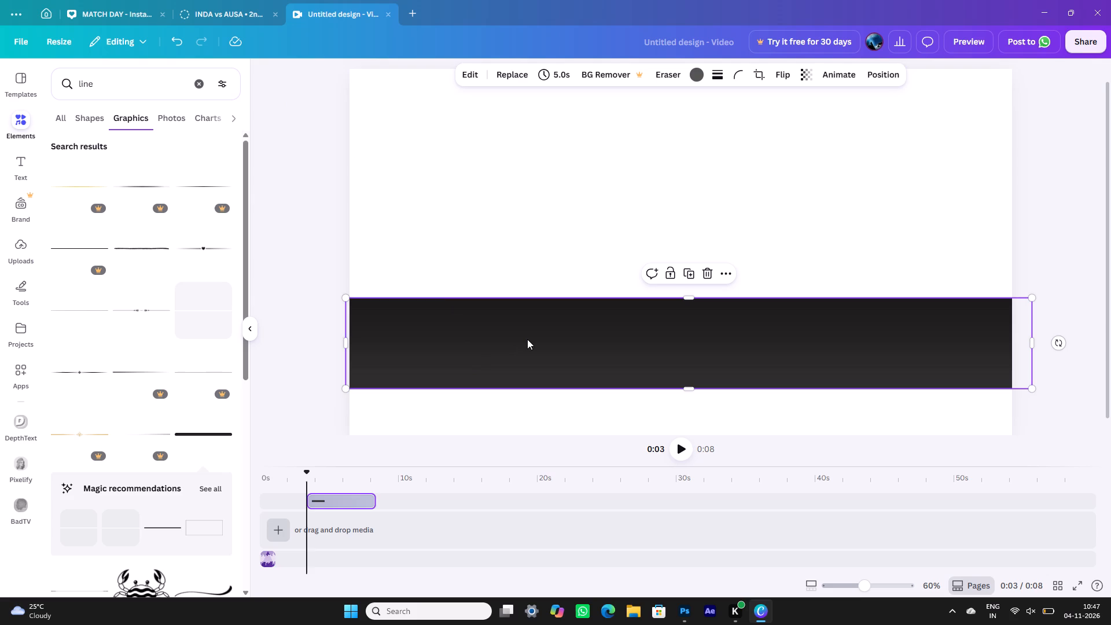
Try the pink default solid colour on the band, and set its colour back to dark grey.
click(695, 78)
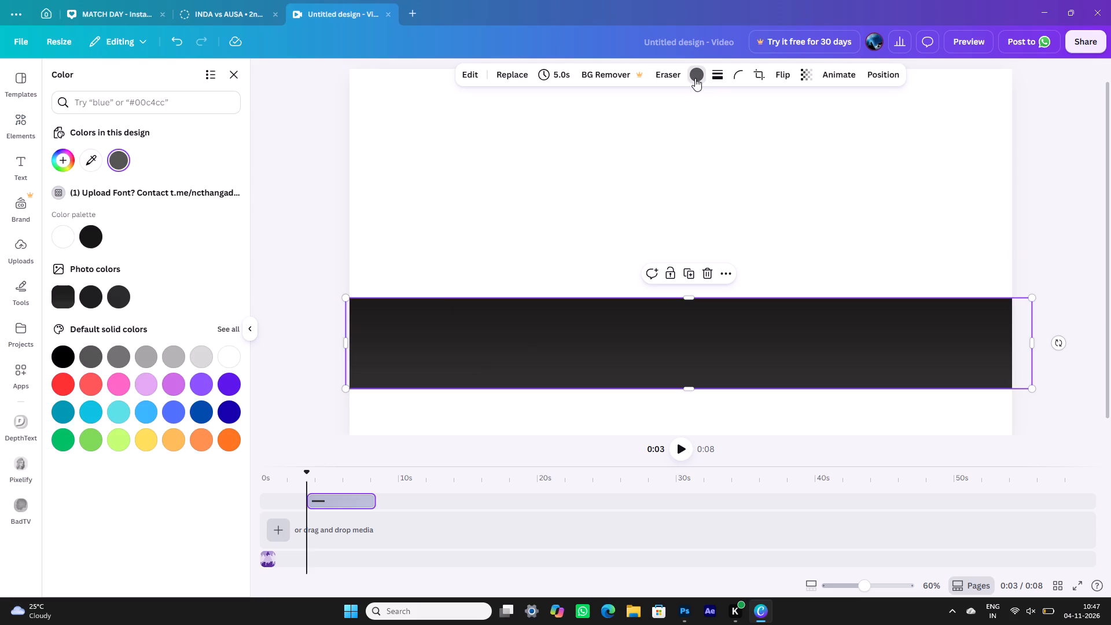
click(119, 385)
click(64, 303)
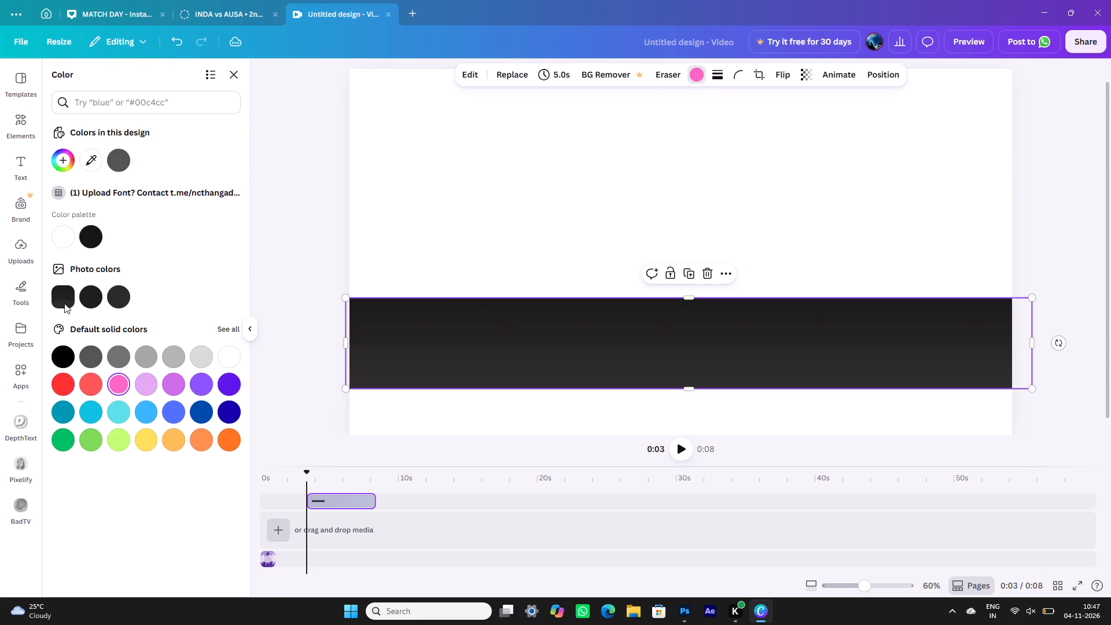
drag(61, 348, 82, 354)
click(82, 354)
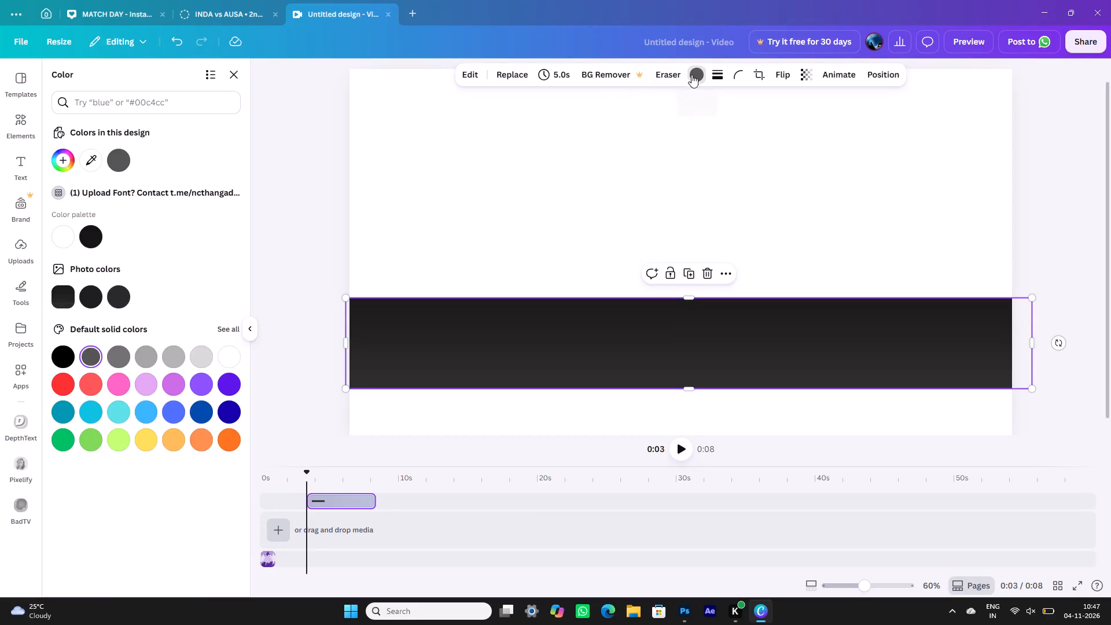
Browse the replacement photos offered for the dark band.
click(506, 78)
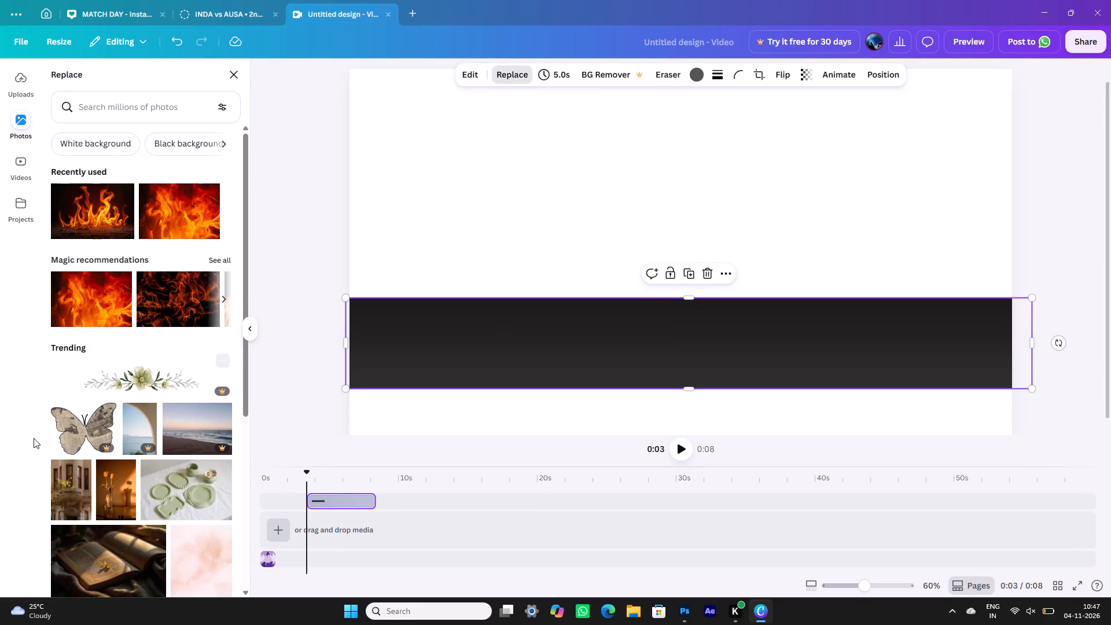
scroll(82, 453, down, 6)
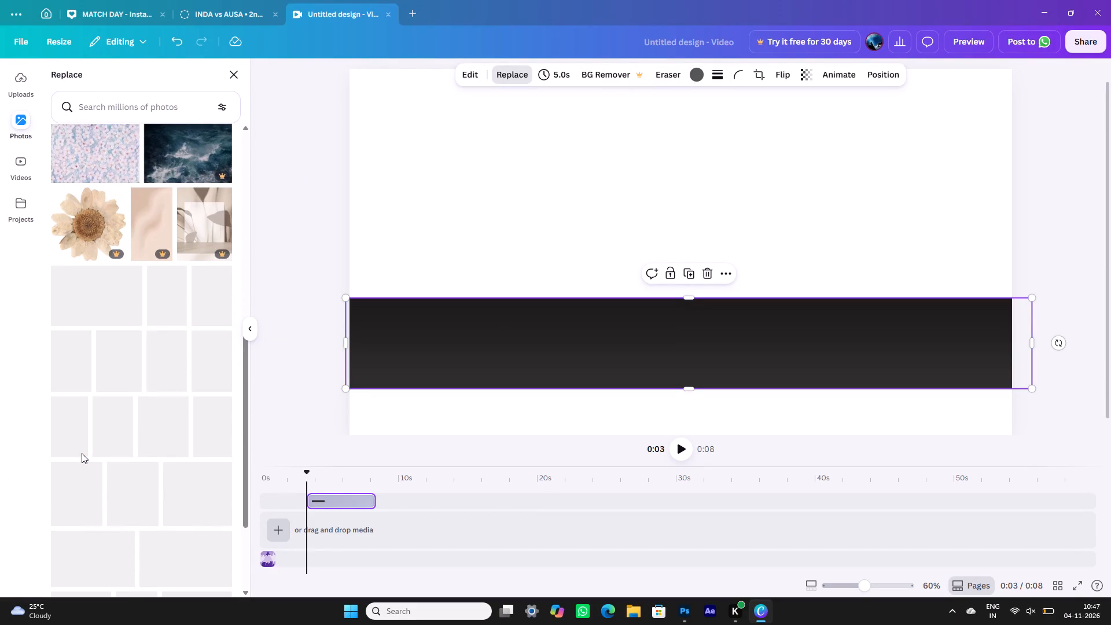
scroll(82, 453, down, 3)
scroll(82, 453, up, 7)
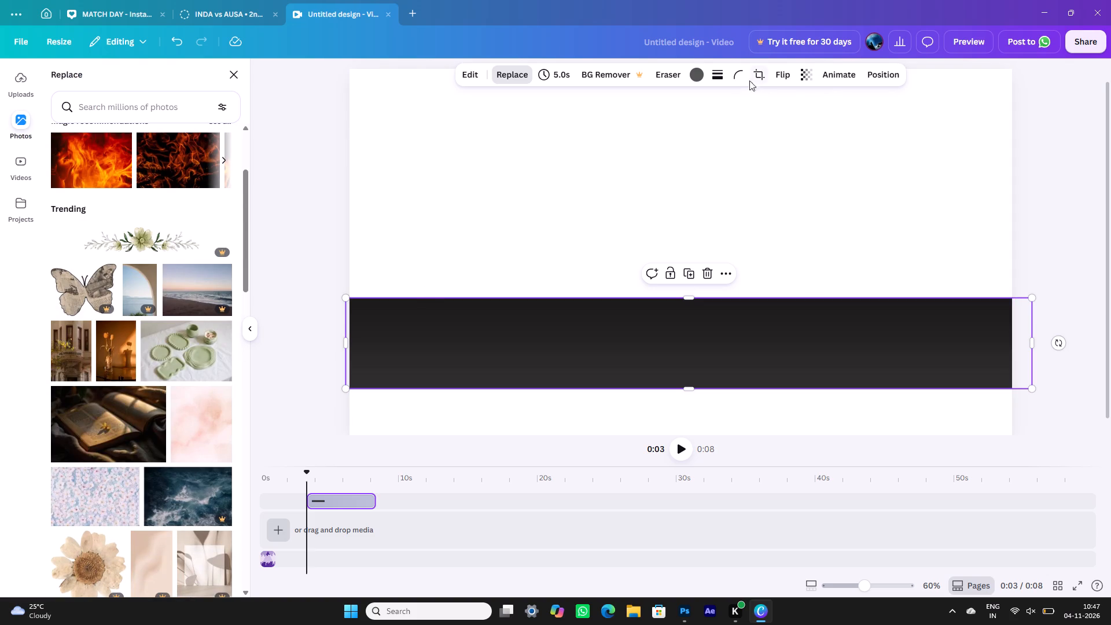
Examine the colour options, image effects, Screen app and further actions offered for the dark band.
click(697, 76)
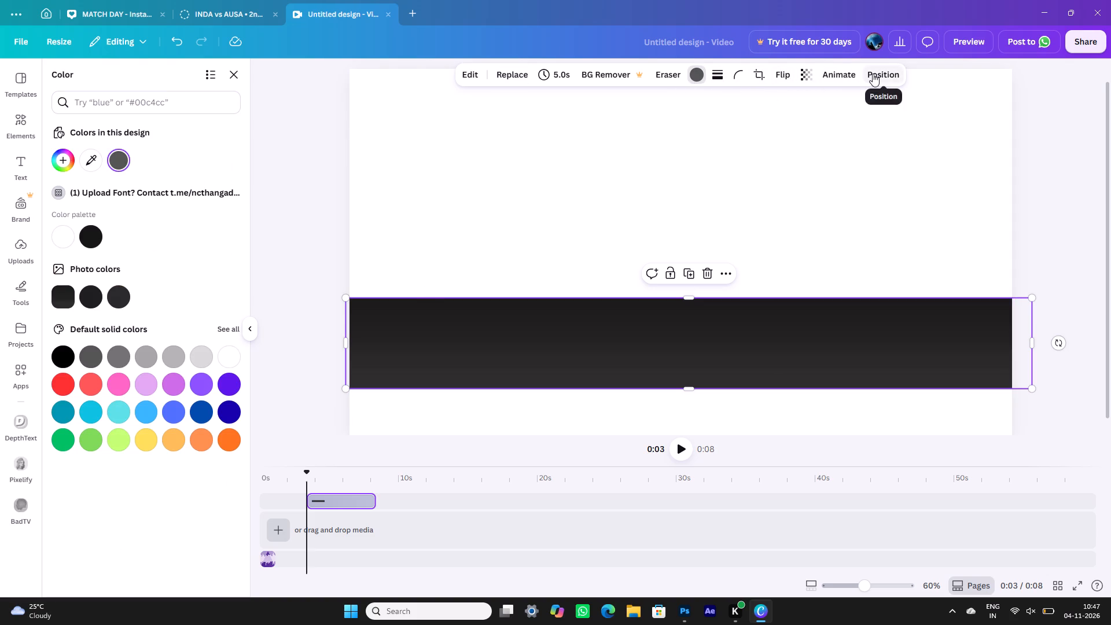
click(464, 78)
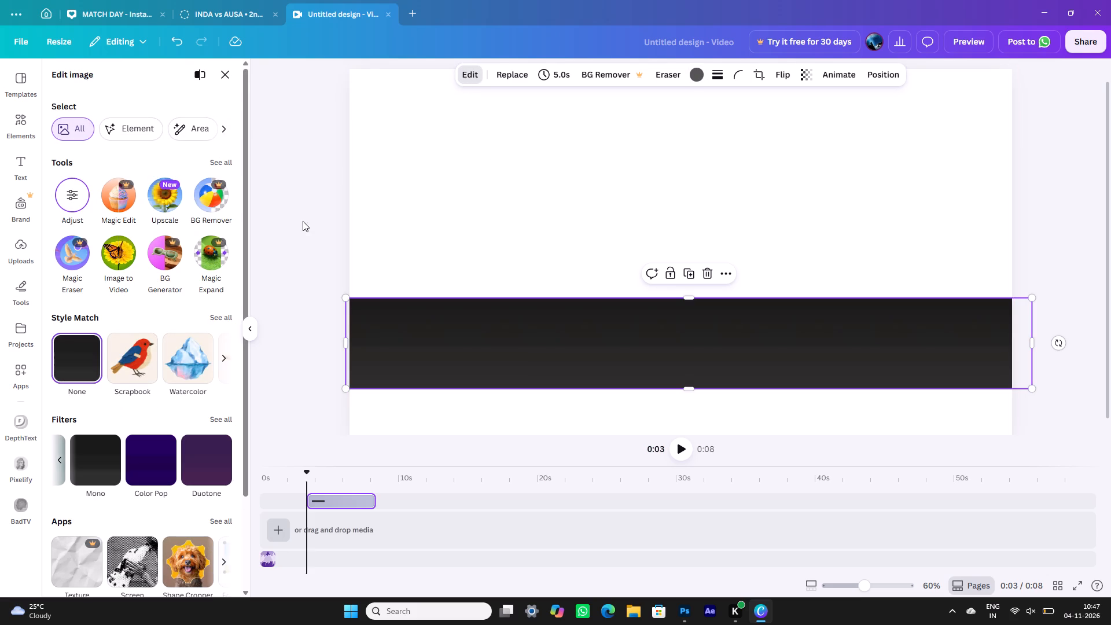
click(77, 360)
scroll(102, 383, up, 1)
scroll(85, 282, down, 4)
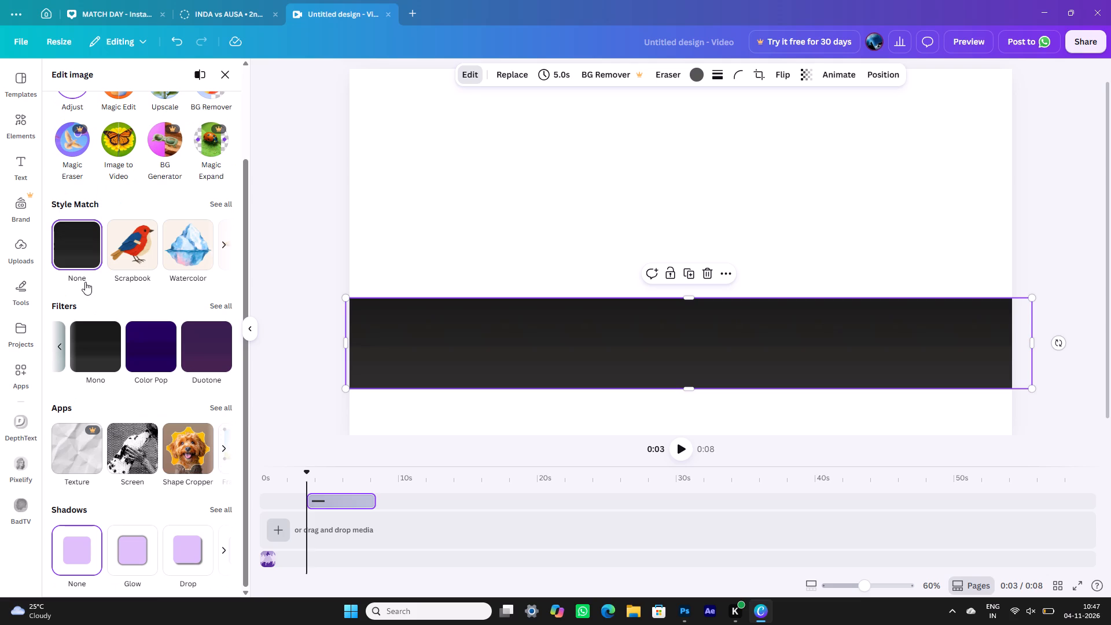
scroll(76, 542, down, 3)
scroll(76, 542, up, 1)
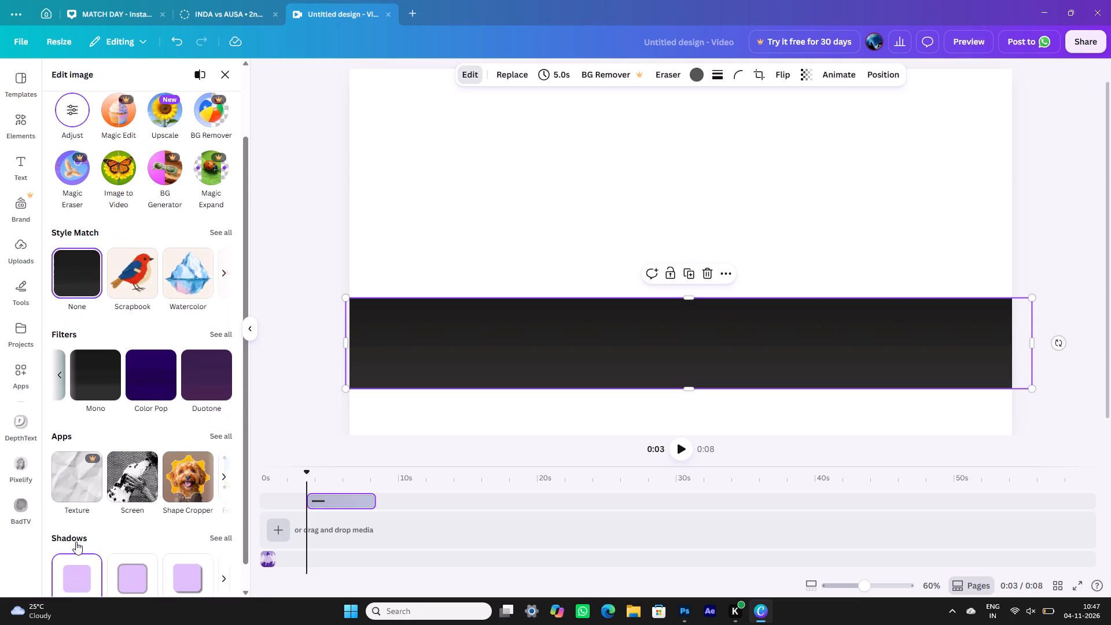
scroll(76, 542, up, 1)
click(142, 491)
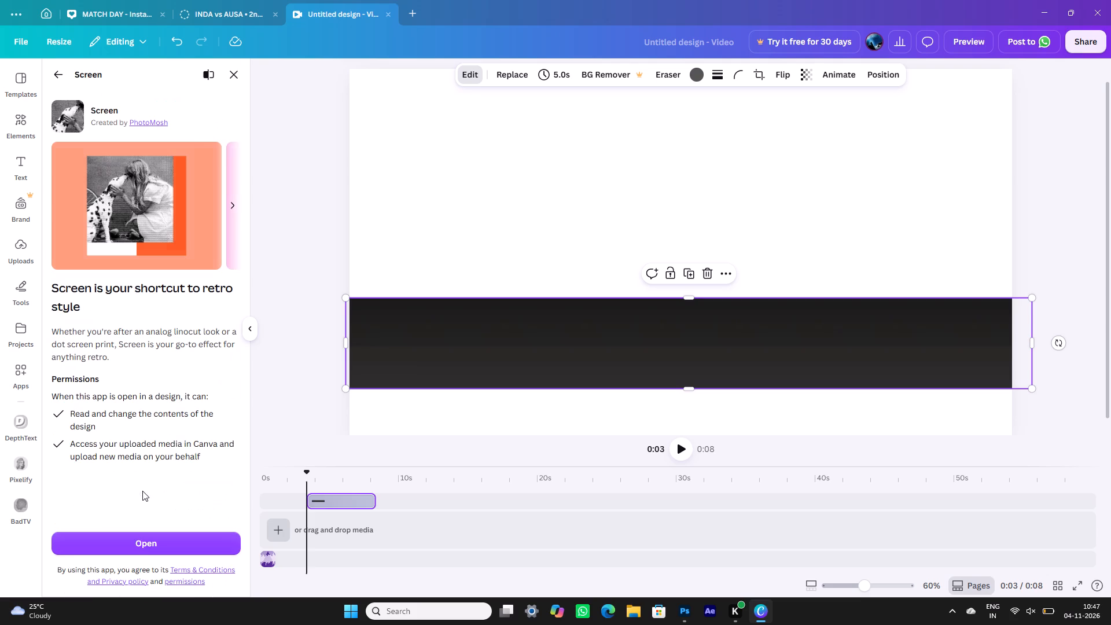
click(234, 73)
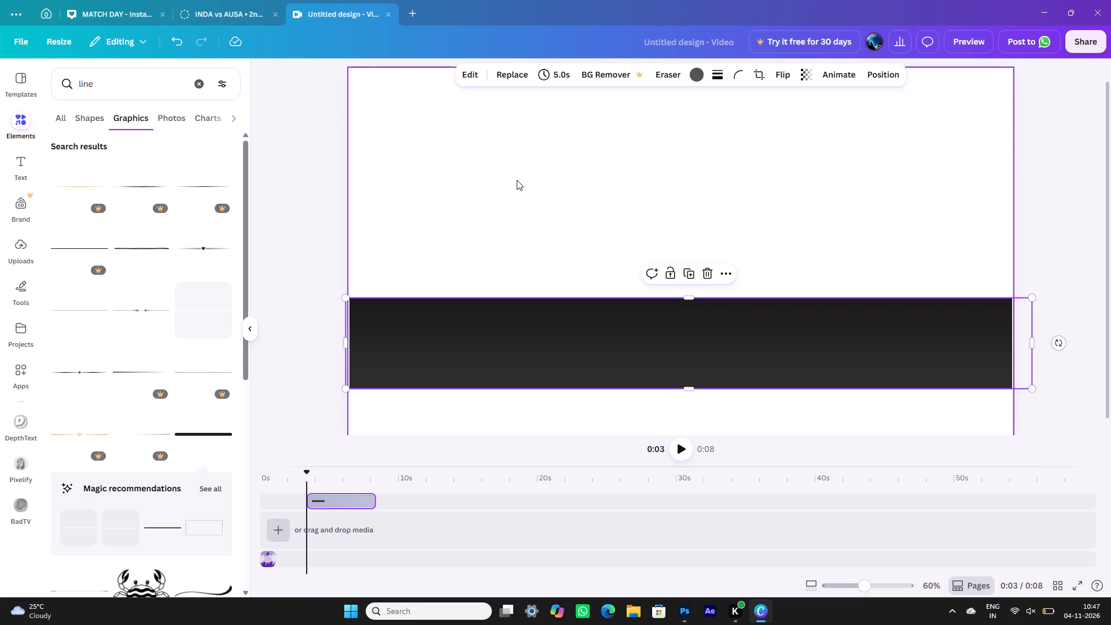
click(721, 274)
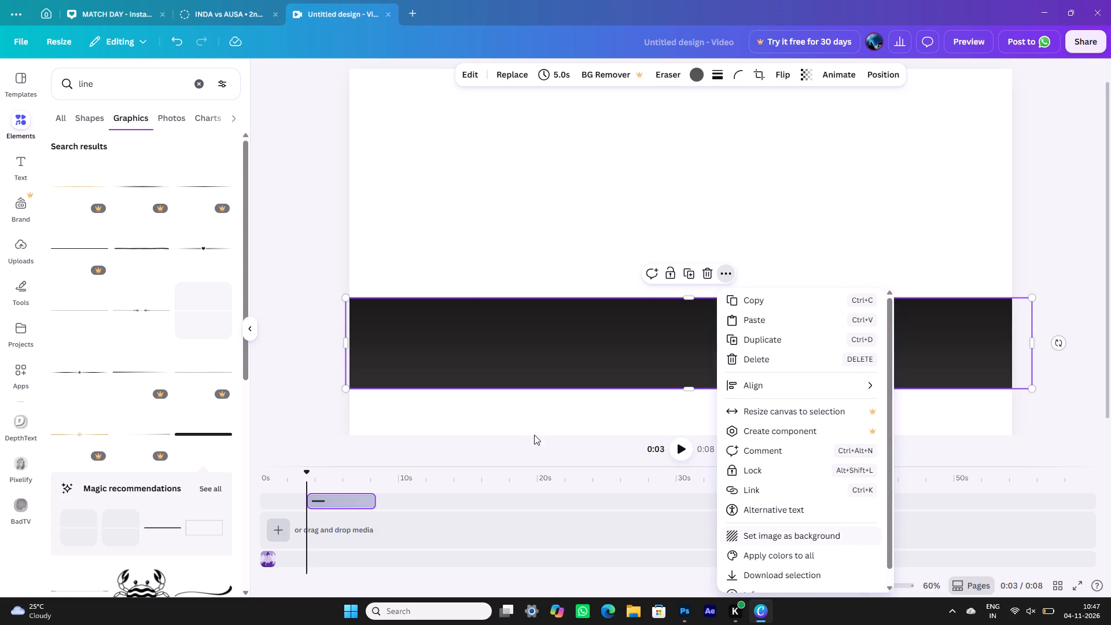
click(501, 144)
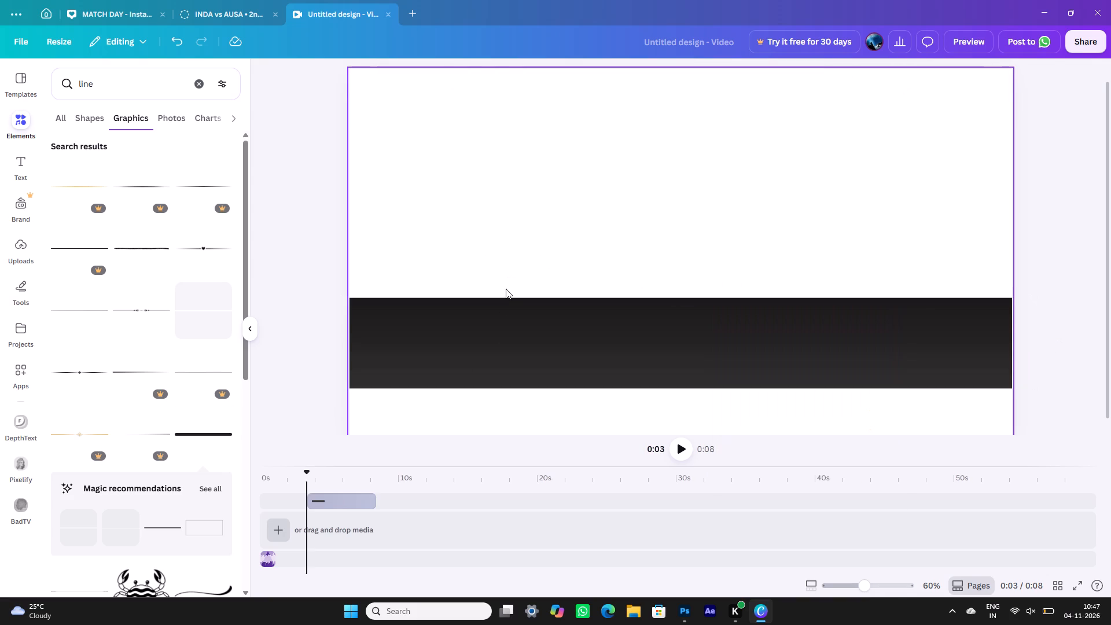
Make the dark grey band slightly transparent.
click(488, 330)
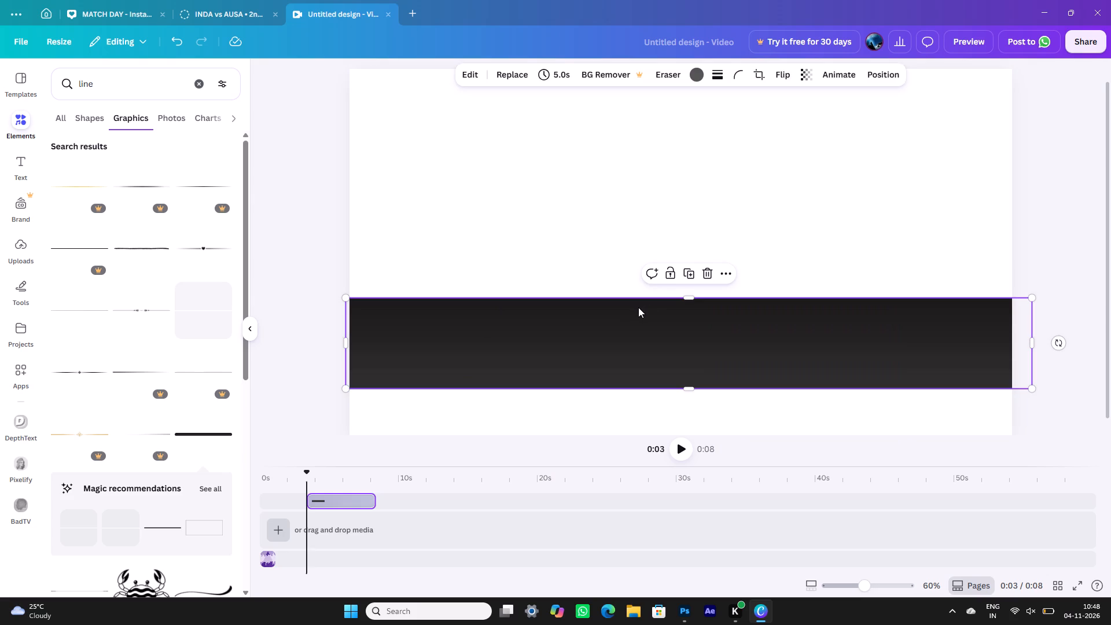
click(803, 82)
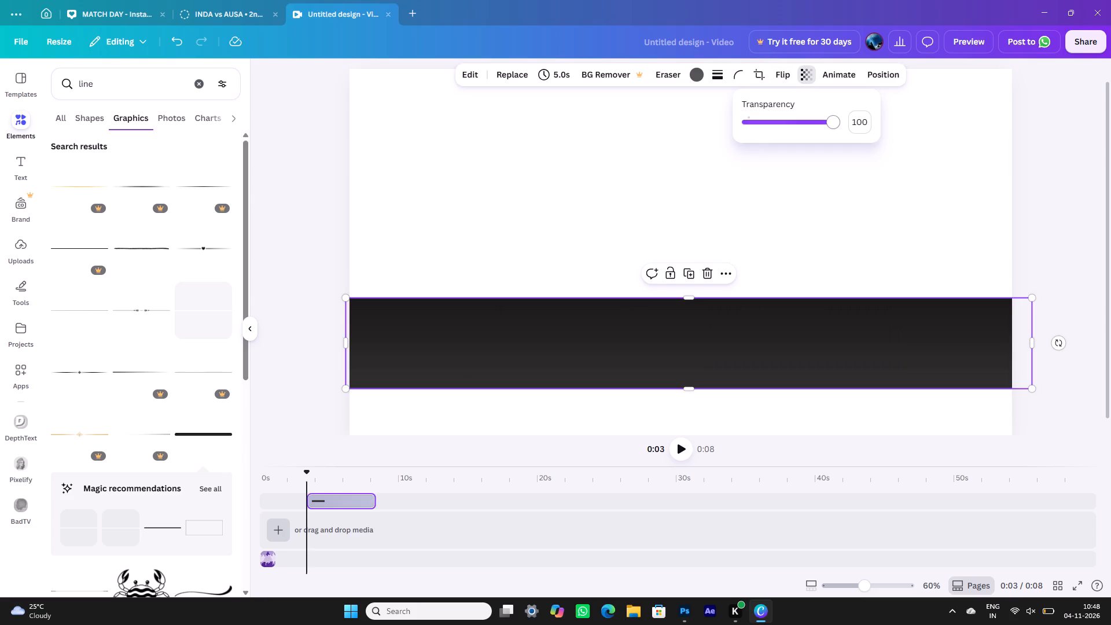
drag(832, 128, 810, 139)
drag(810, 127, 816, 128)
click(811, 212)
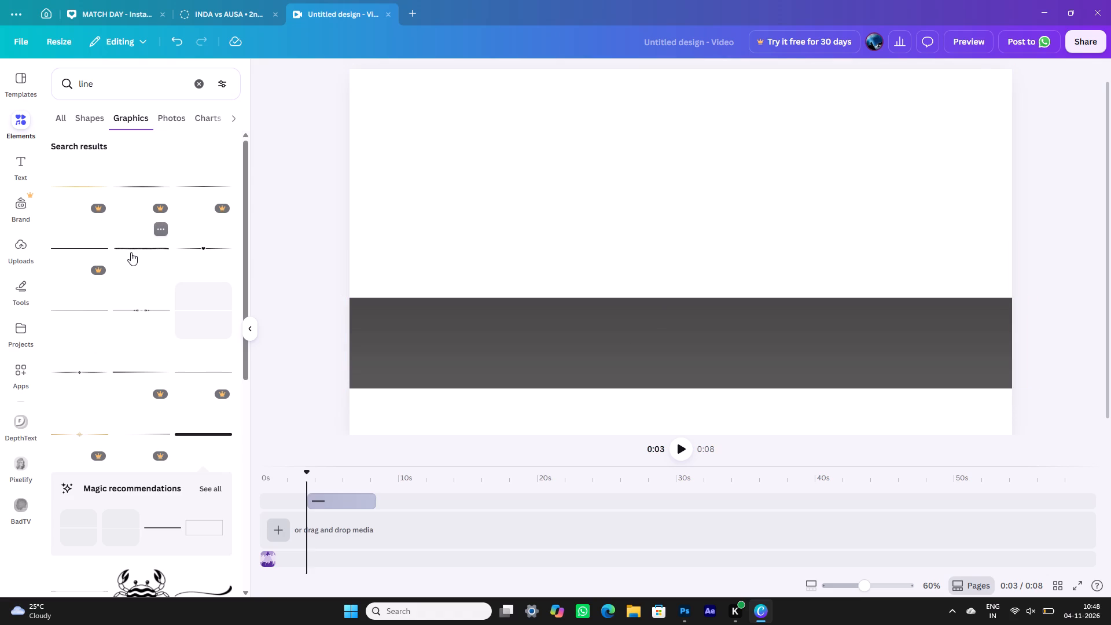
Add the recommended halftone line graphic and shorten it to a small bar above the band, near the page's left edge.
scroll(131, 252, up, 1)
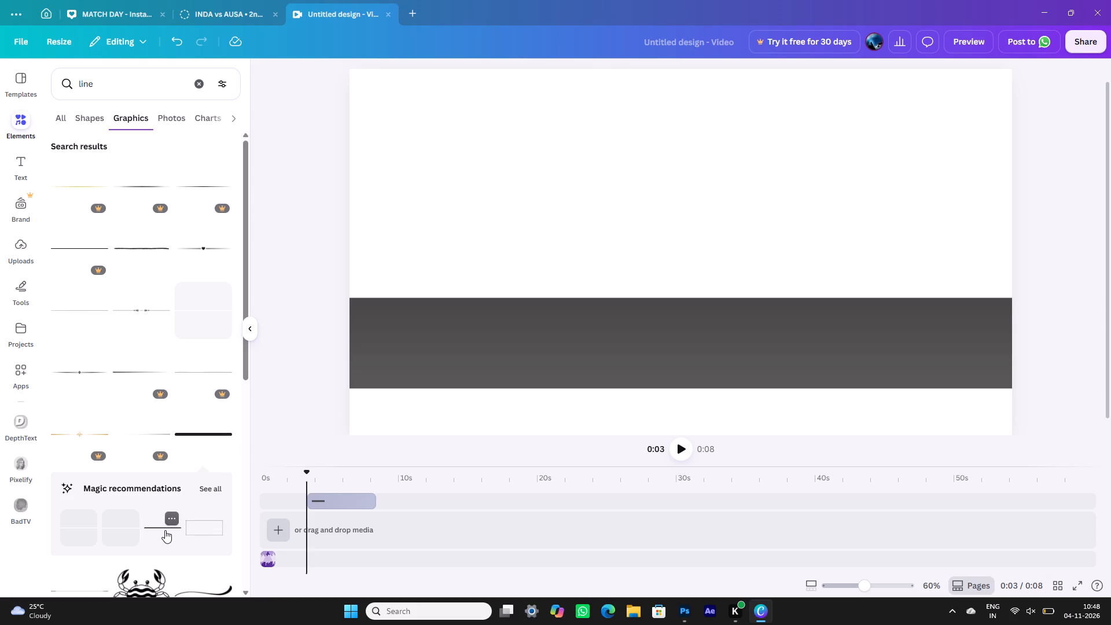
click(163, 534)
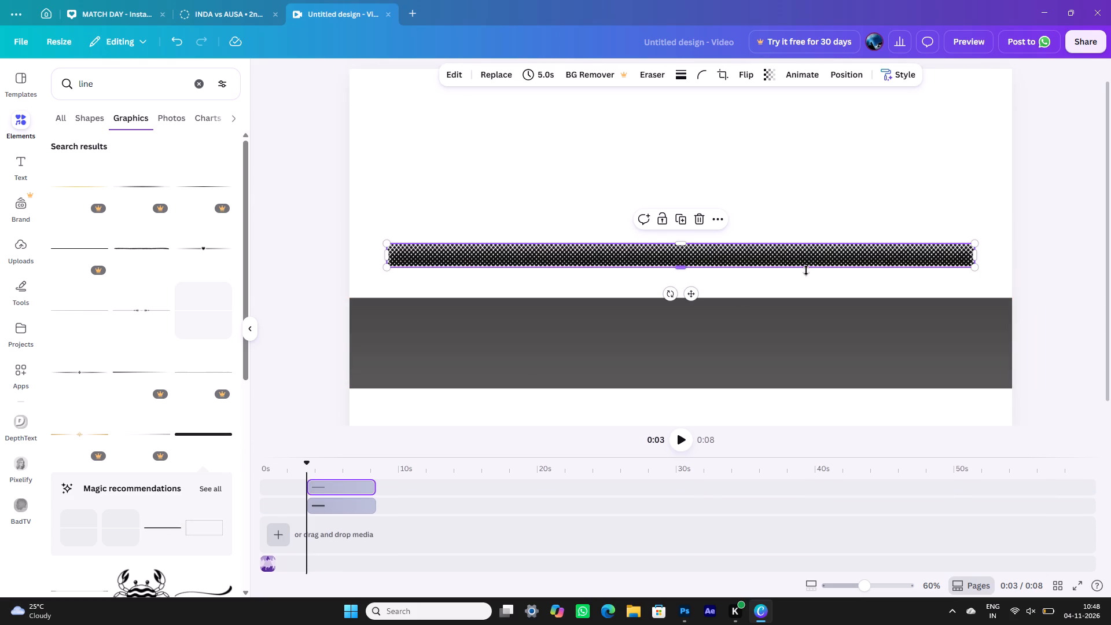
drag(974, 257, 818, 269)
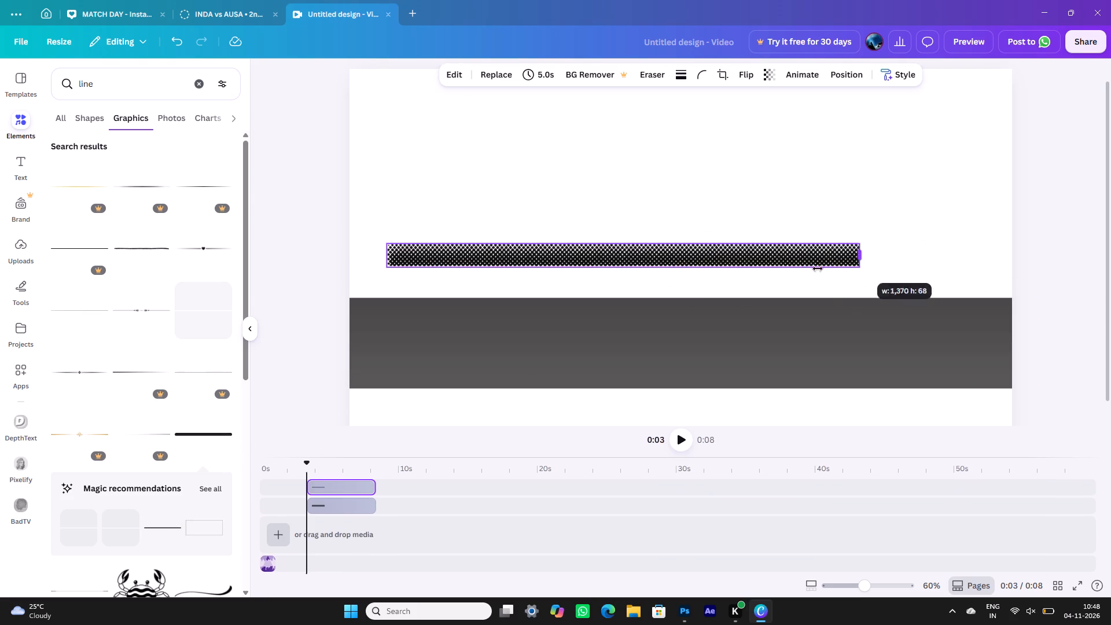
drag(818, 269, 471, 314)
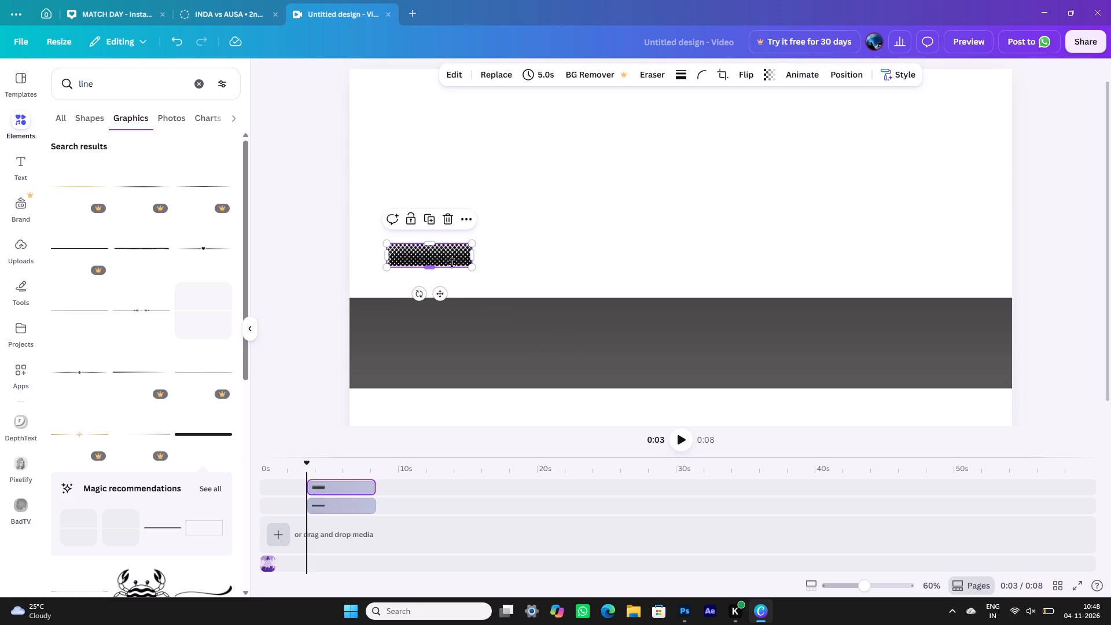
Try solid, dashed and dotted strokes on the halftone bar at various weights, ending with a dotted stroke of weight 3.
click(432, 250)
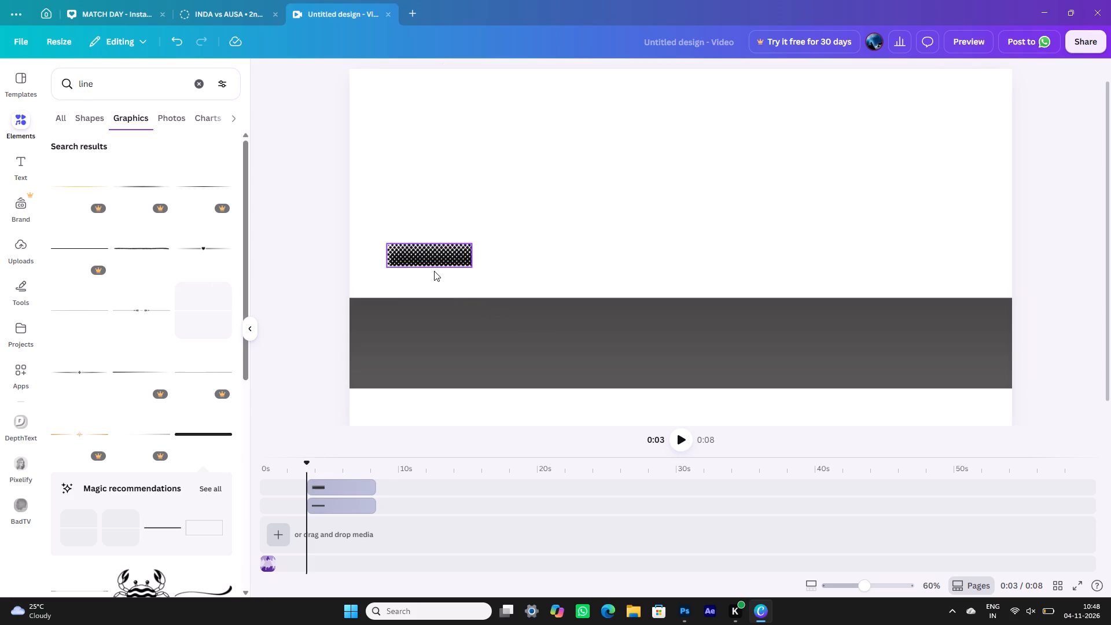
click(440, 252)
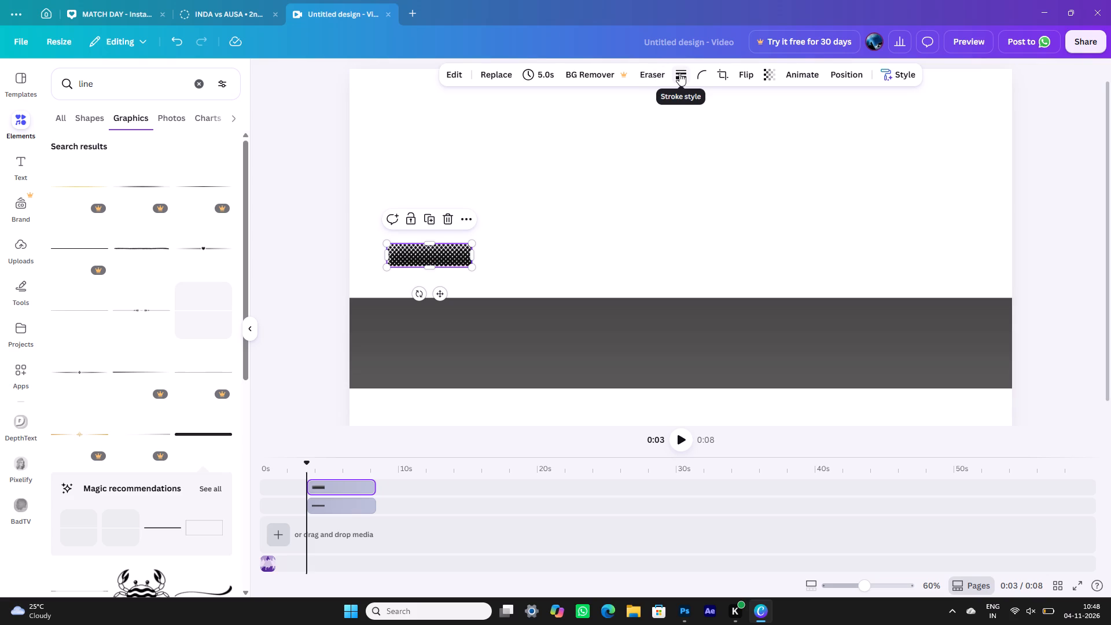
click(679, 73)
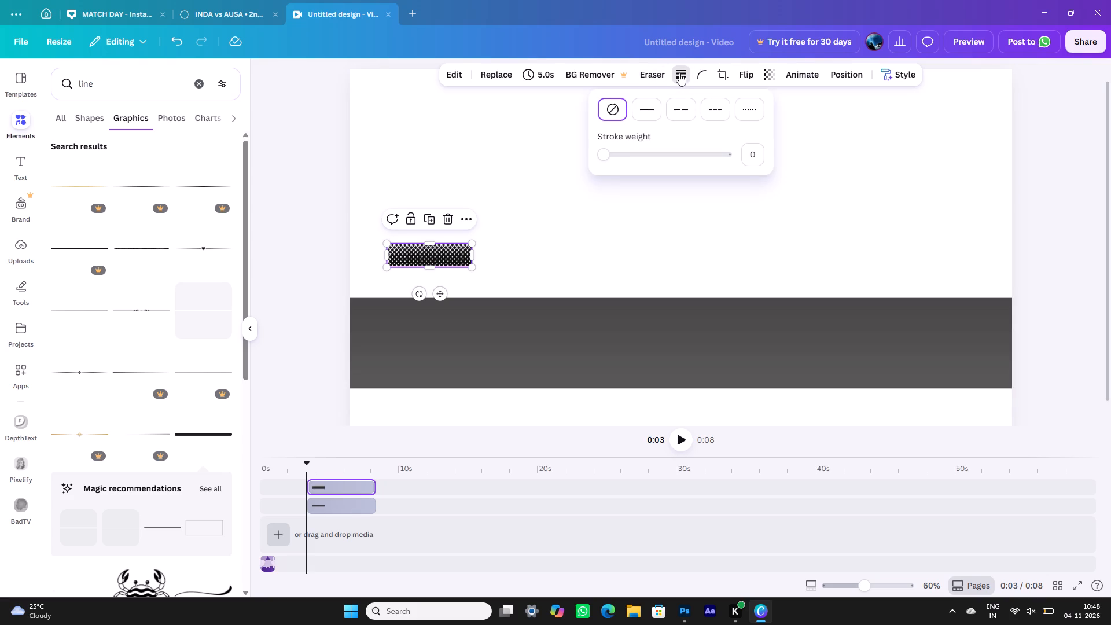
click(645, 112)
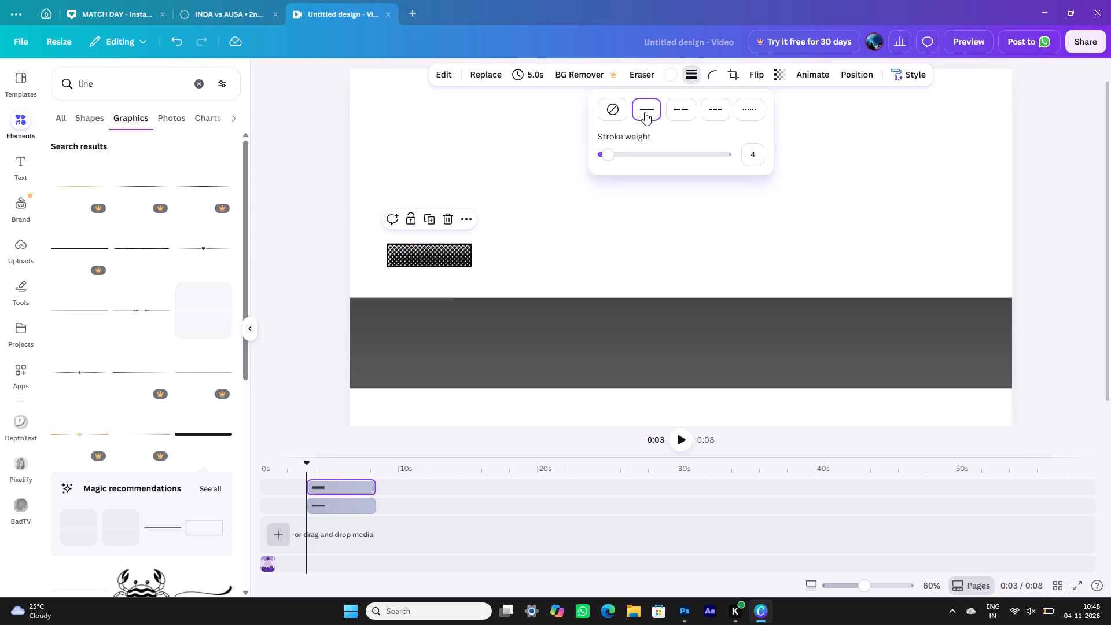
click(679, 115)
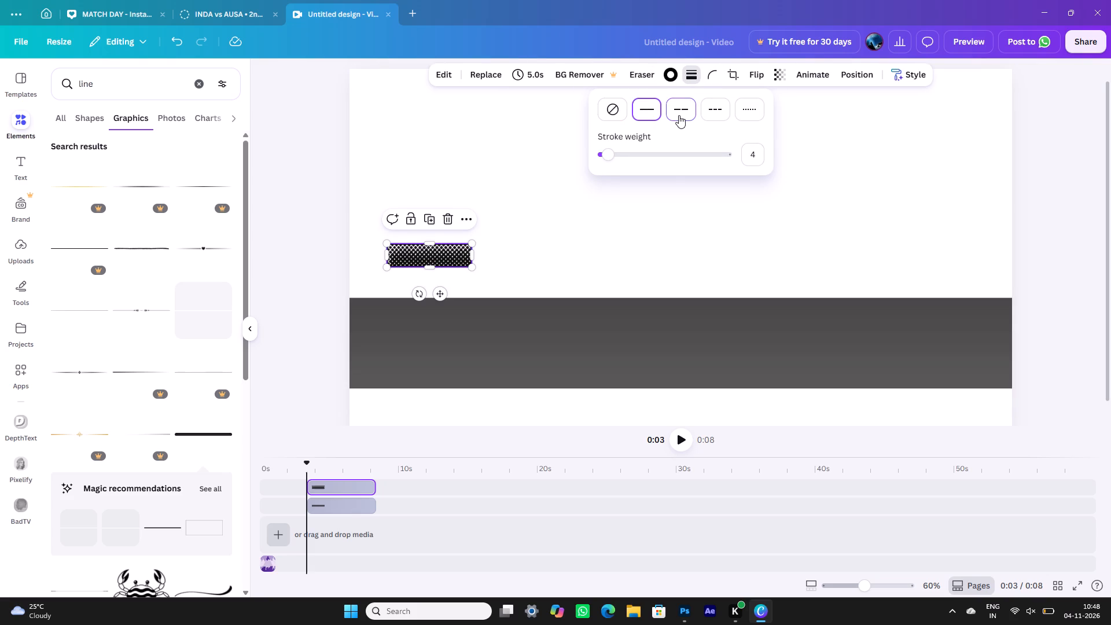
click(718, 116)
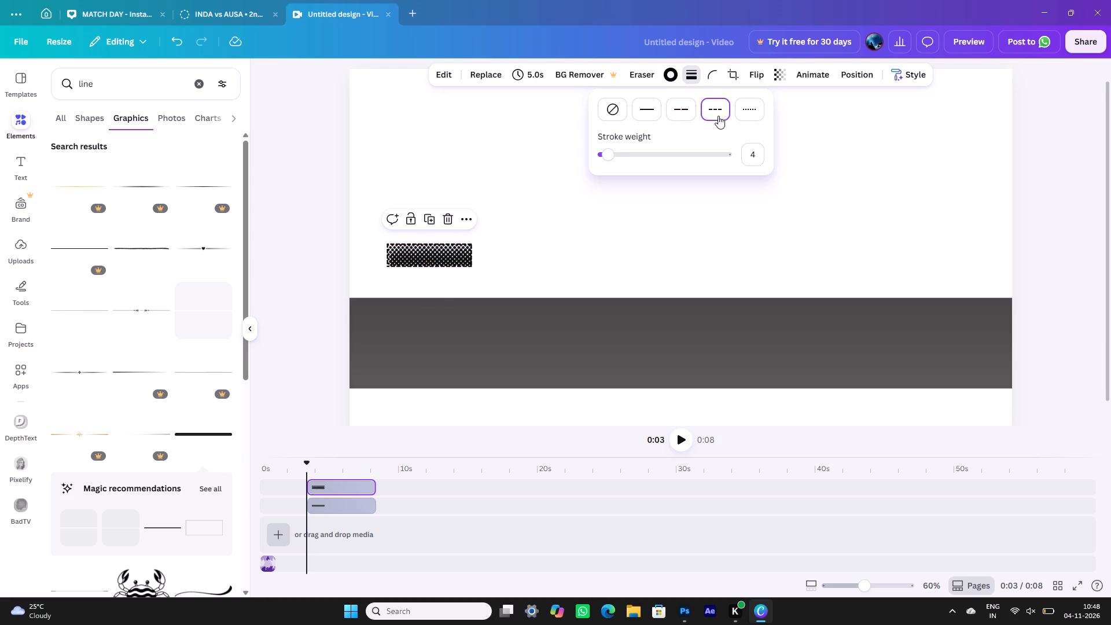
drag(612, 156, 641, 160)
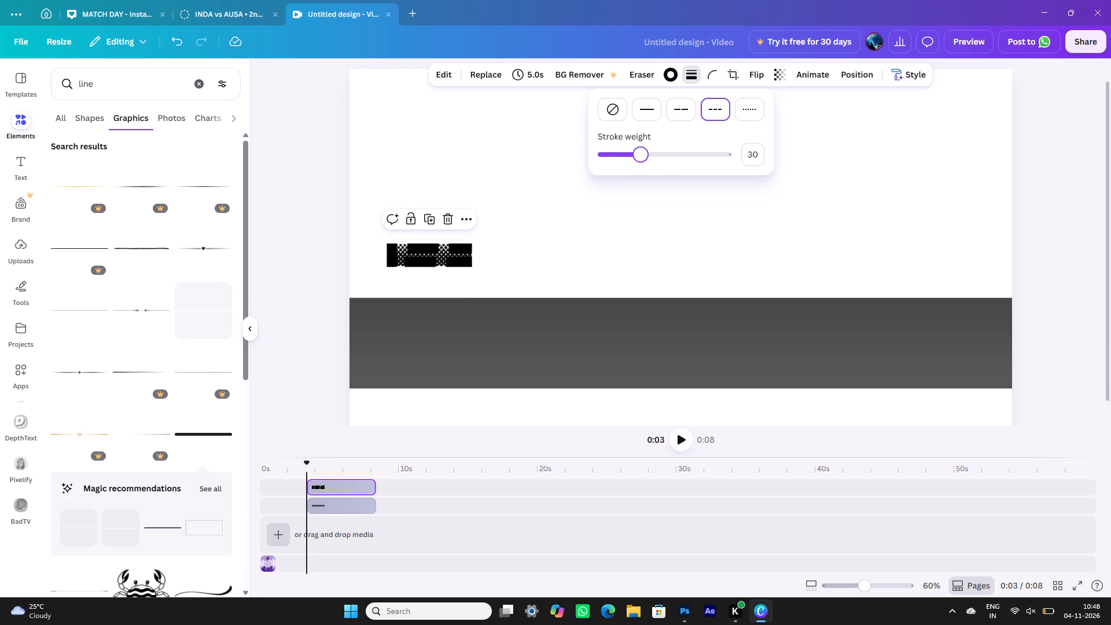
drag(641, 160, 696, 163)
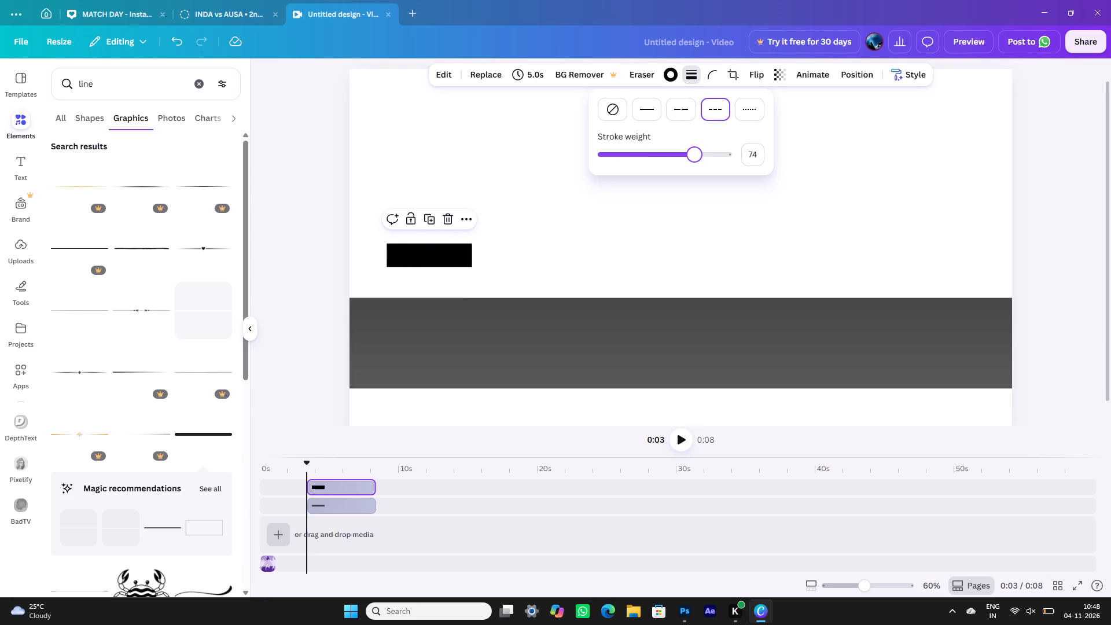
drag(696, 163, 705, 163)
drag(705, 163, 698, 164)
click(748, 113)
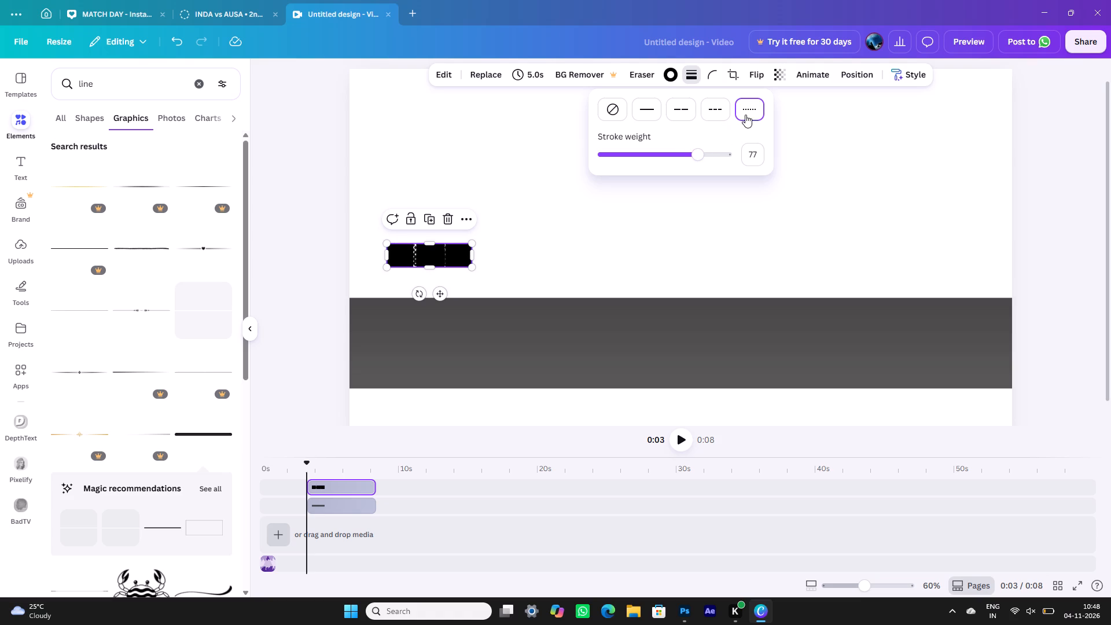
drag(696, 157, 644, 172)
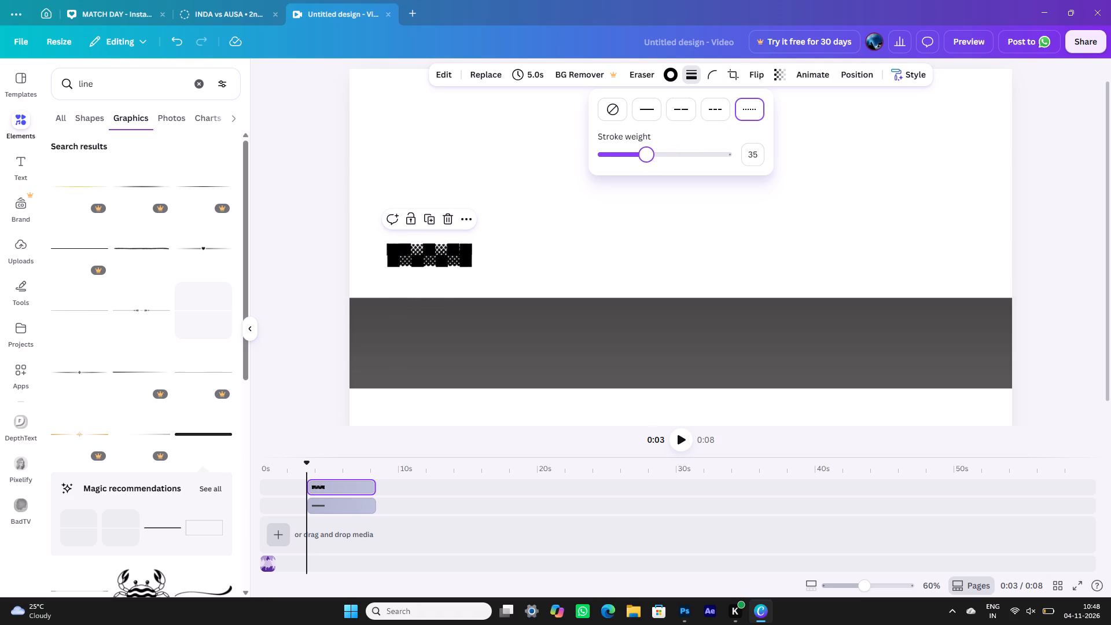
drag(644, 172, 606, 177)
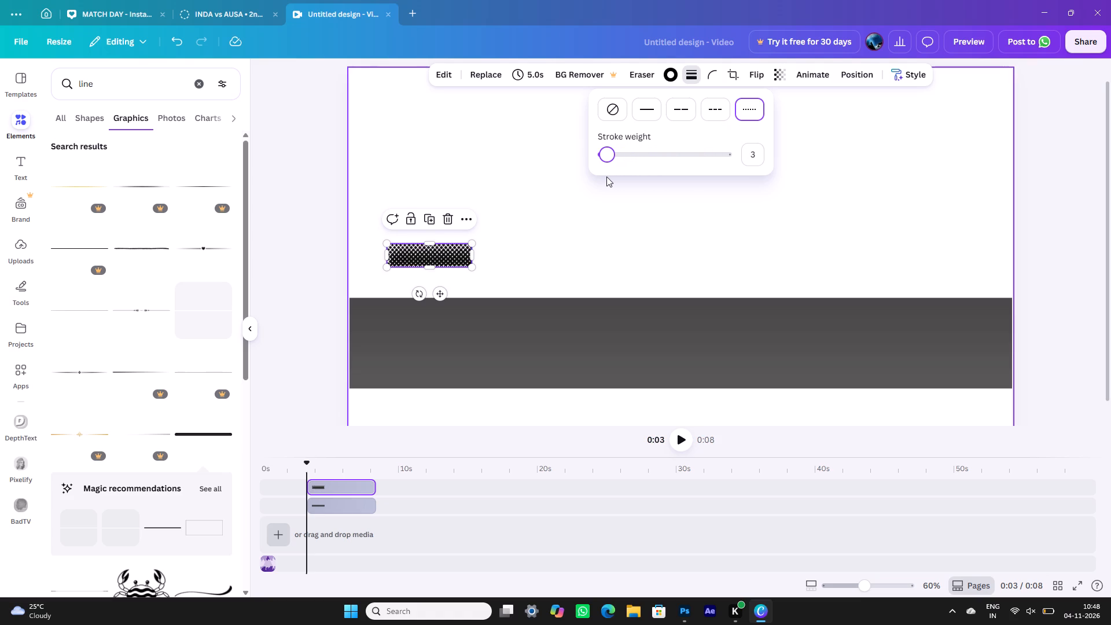
Set the halftone bar's stroke colour to white from the brand colour palette.
click(668, 76)
click(668, 76)
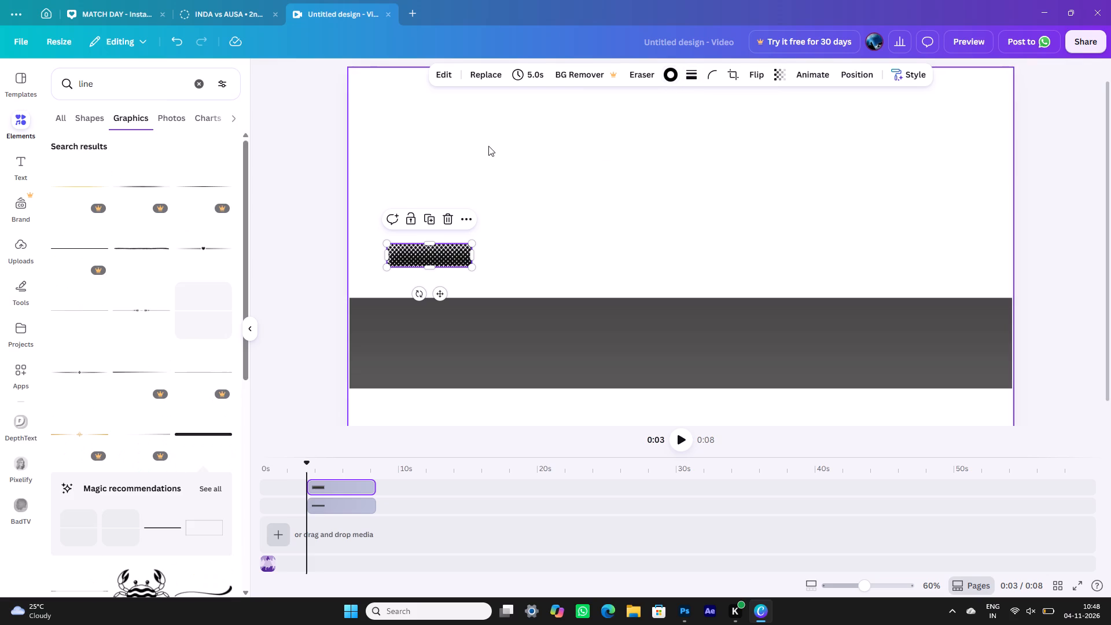
click(673, 74)
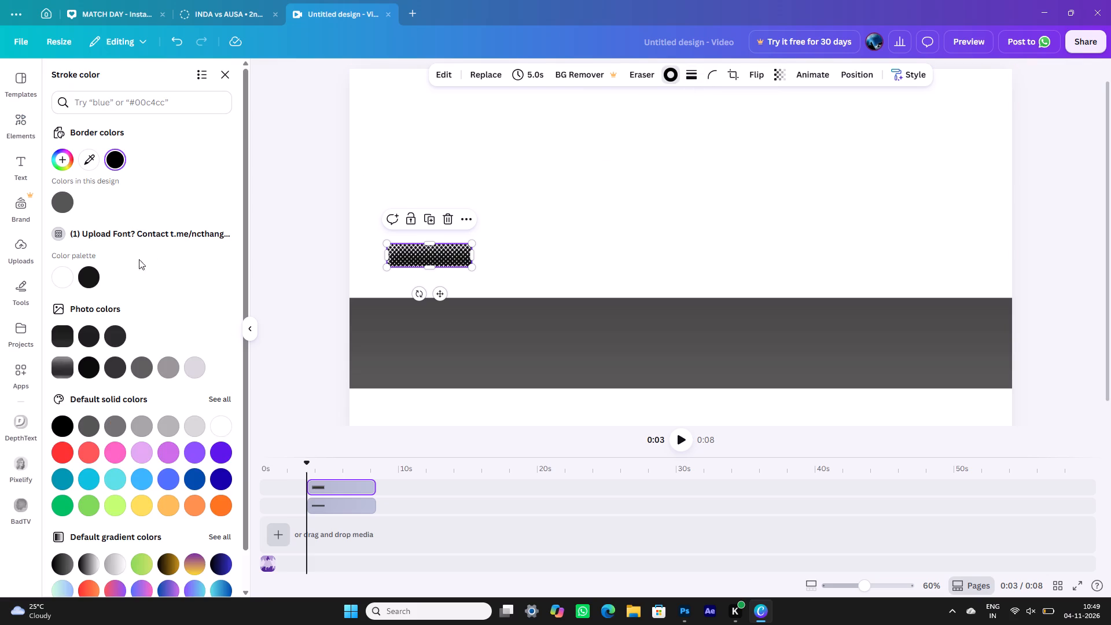
click(51, 279)
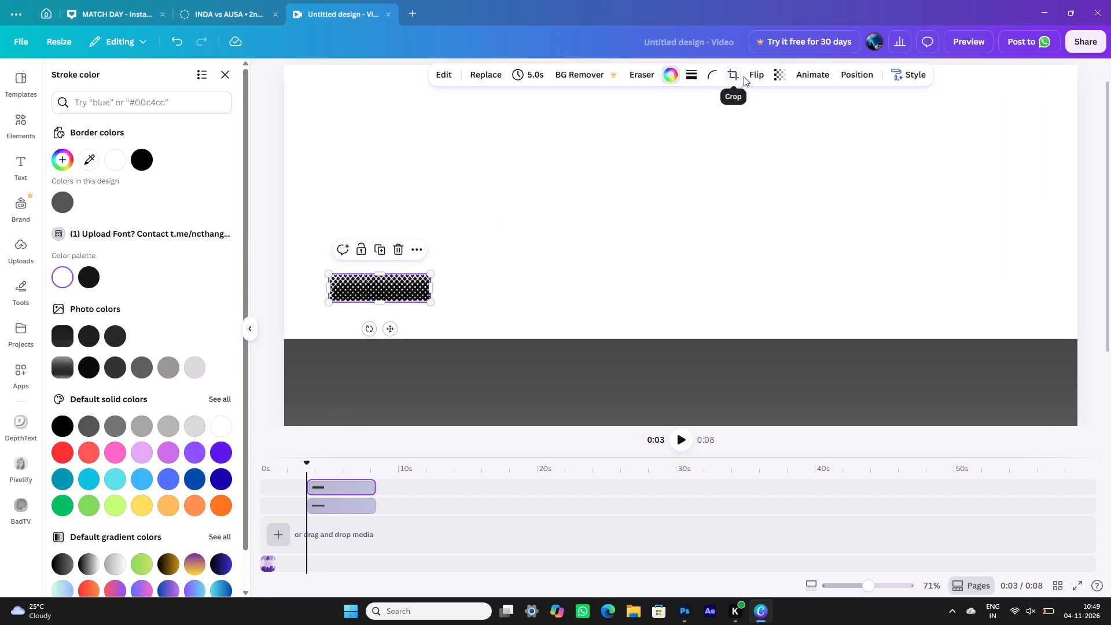
Change the halftone bar's stroke to a solid line with weight 25.
click(691, 83)
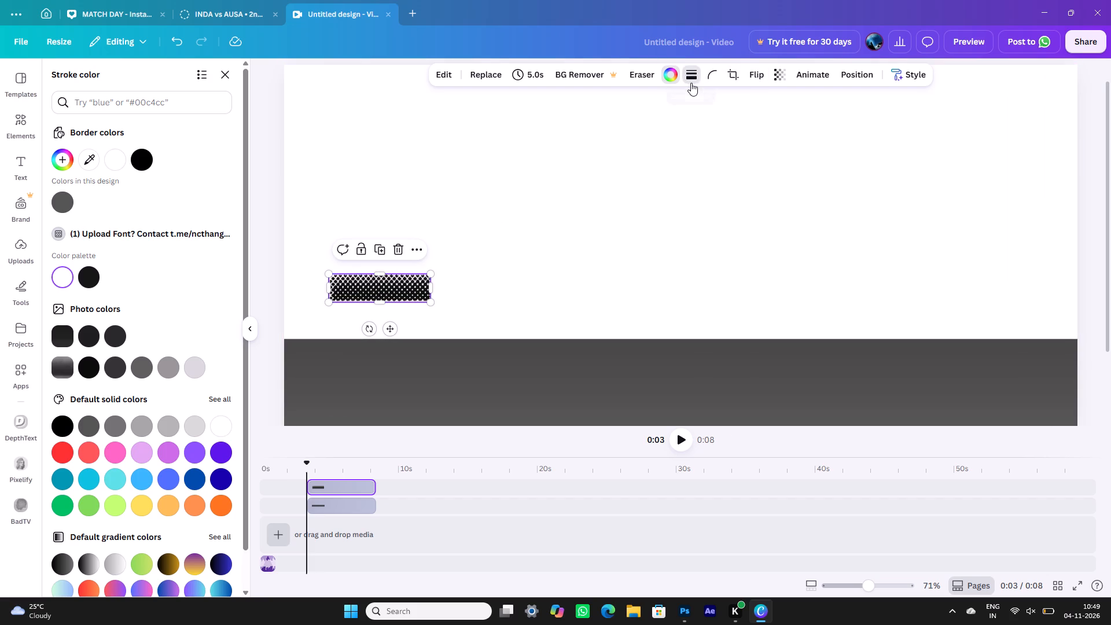
click(662, 112)
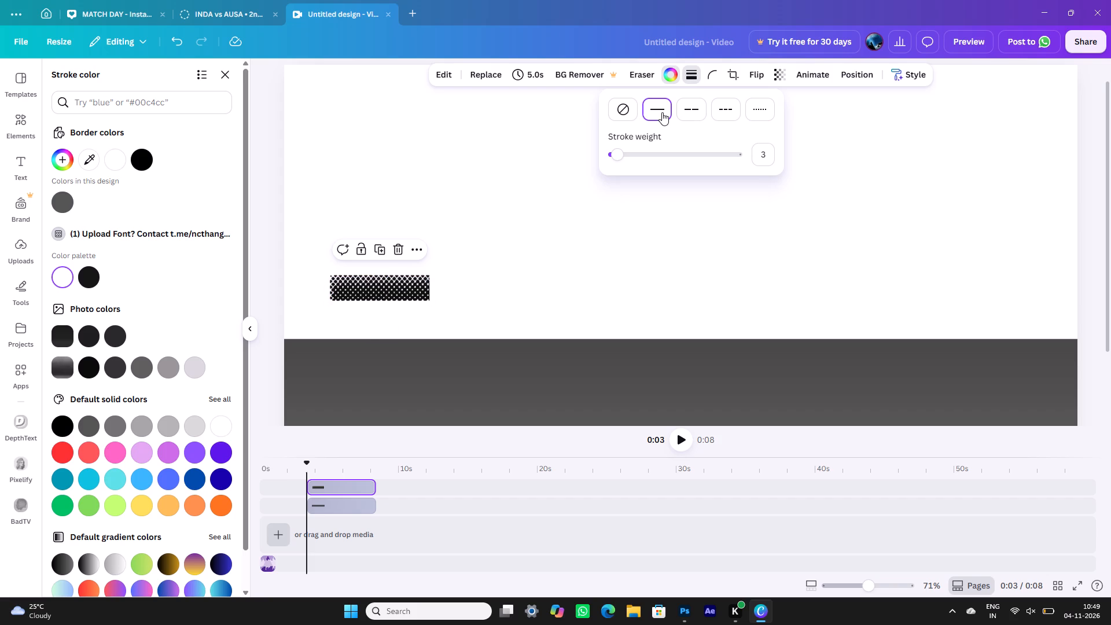
drag(614, 153, 645, 155)
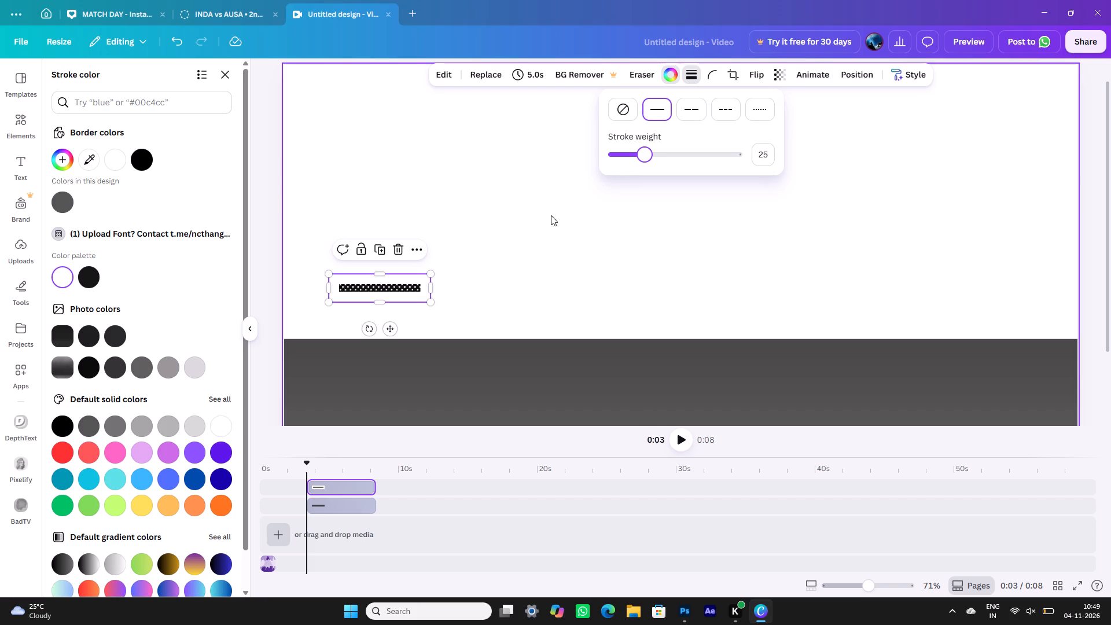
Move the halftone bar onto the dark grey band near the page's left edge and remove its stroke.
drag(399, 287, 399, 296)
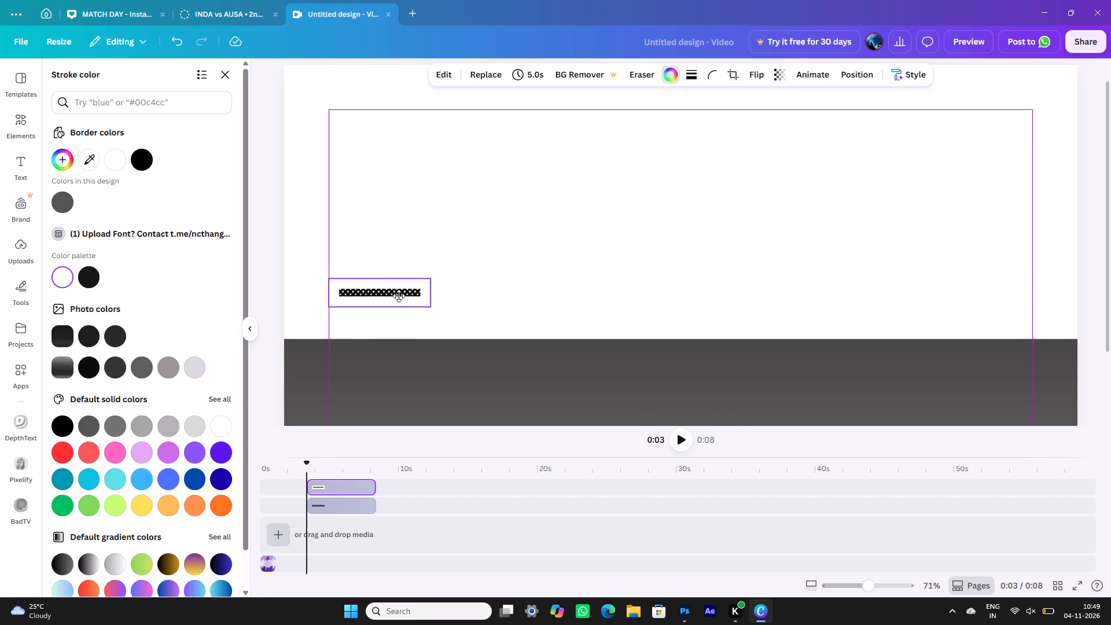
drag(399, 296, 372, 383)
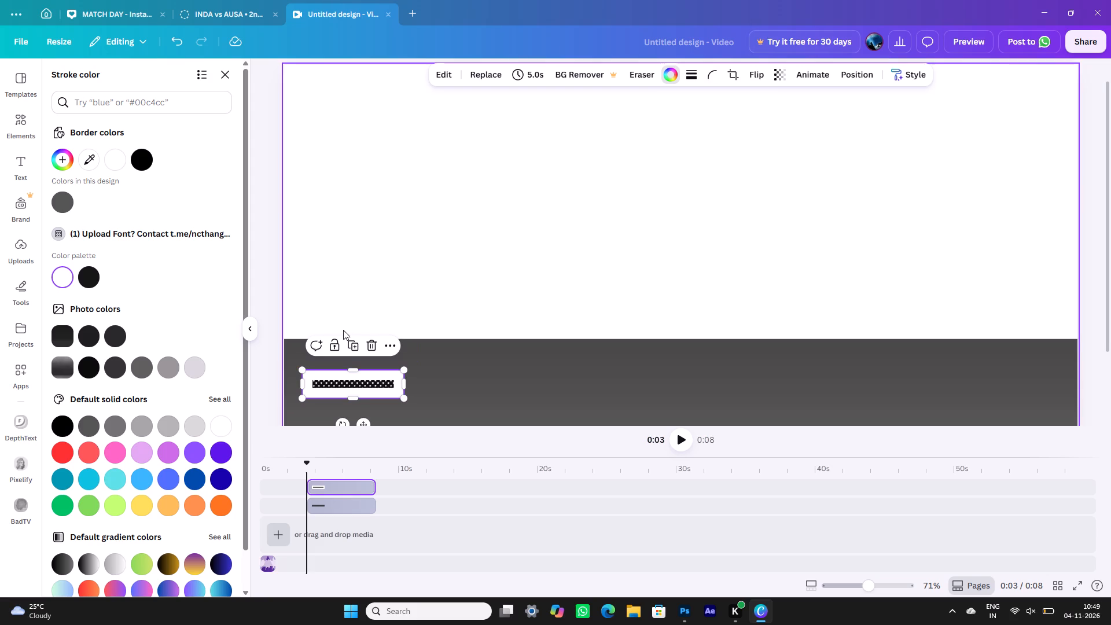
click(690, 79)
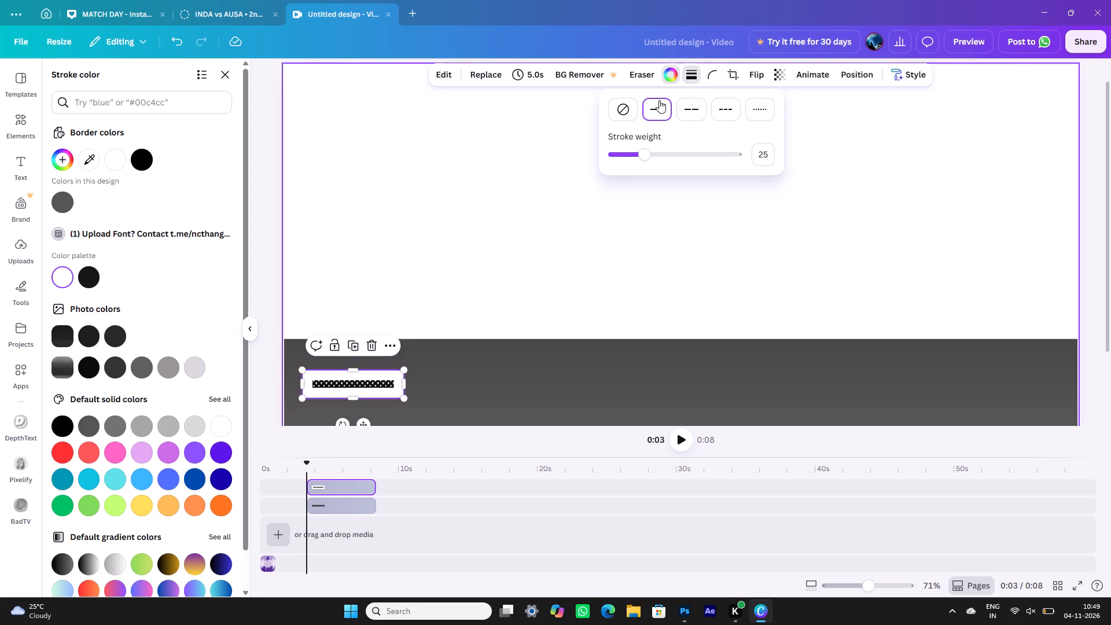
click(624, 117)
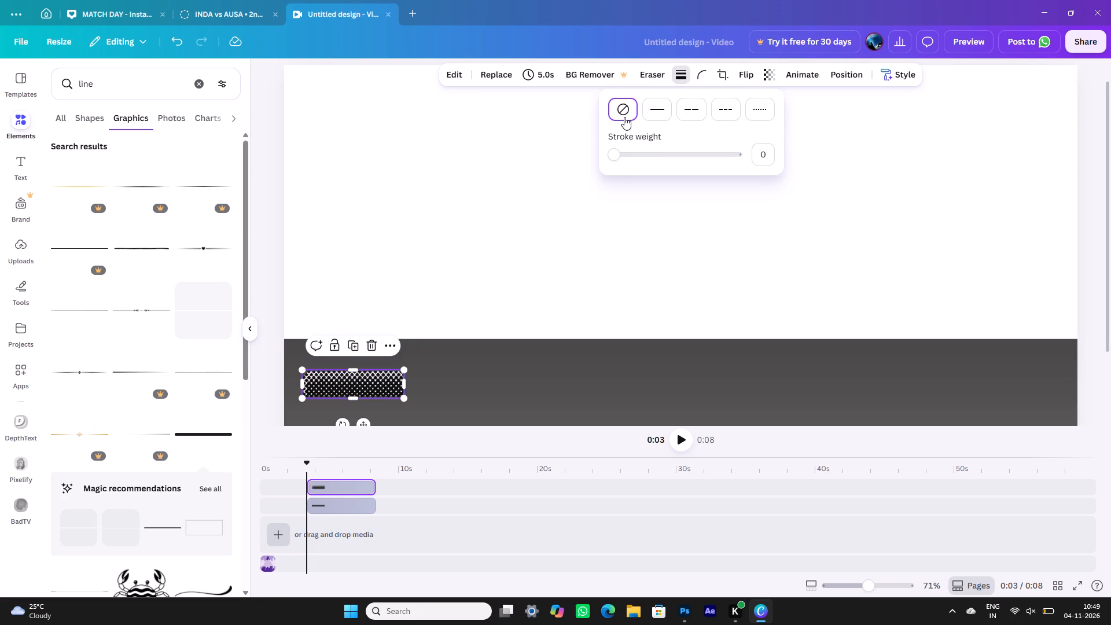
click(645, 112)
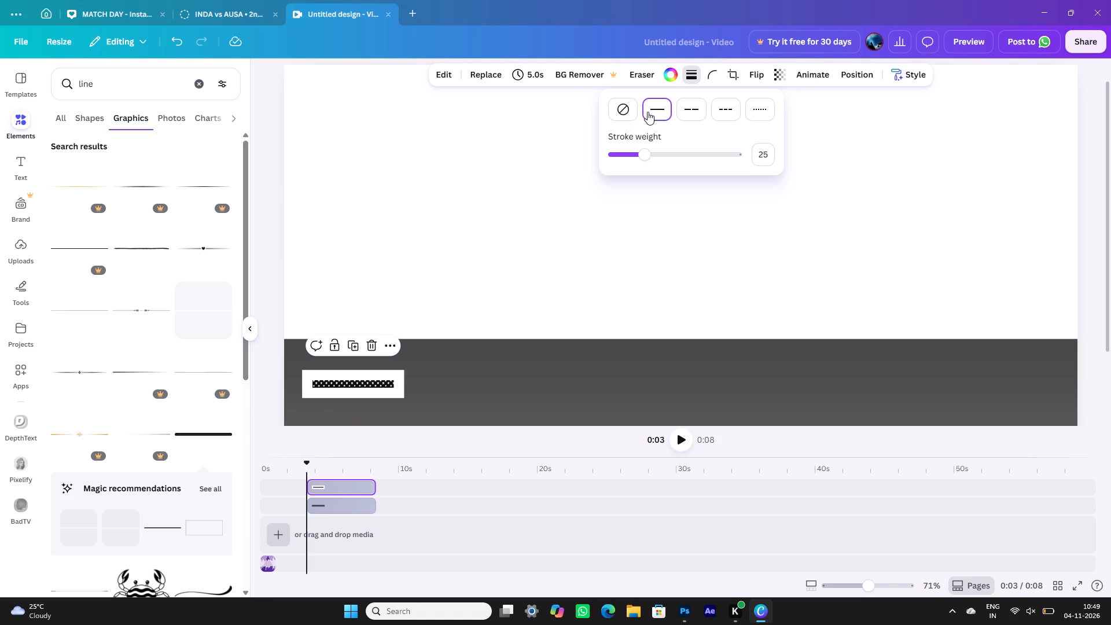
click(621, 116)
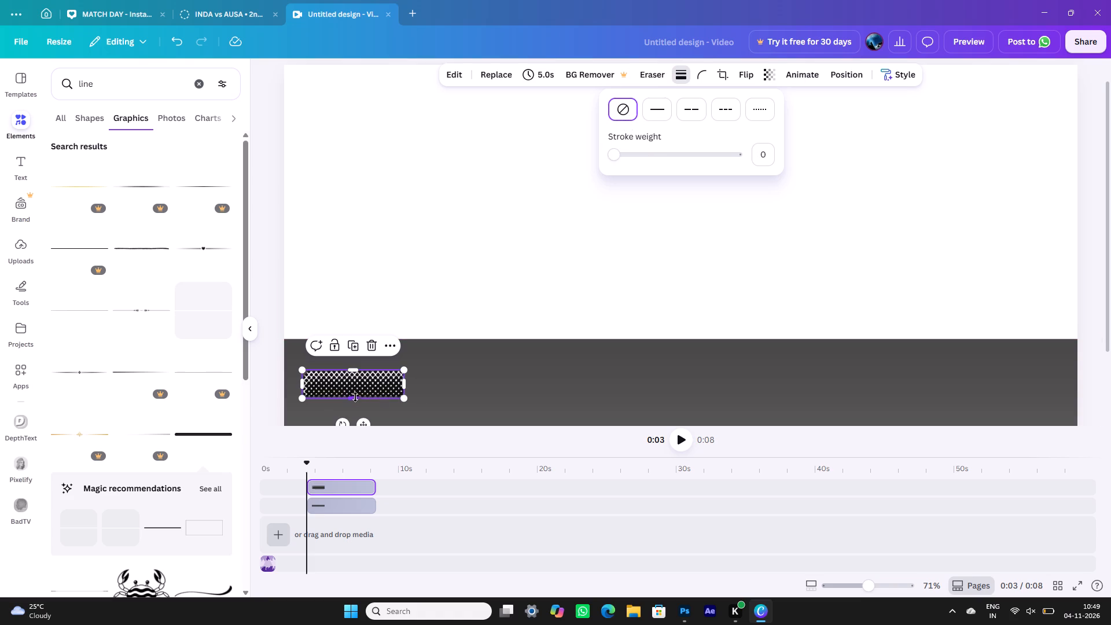
Delete the halftone bar from the band.
click(367, 351)
Add a plain solid line from the line shapes, shorten it to a horizontal dash and place it on the band near the page's left edge.
scroll(193, 328, up, 2)
scroll(193, 328, down, 1)
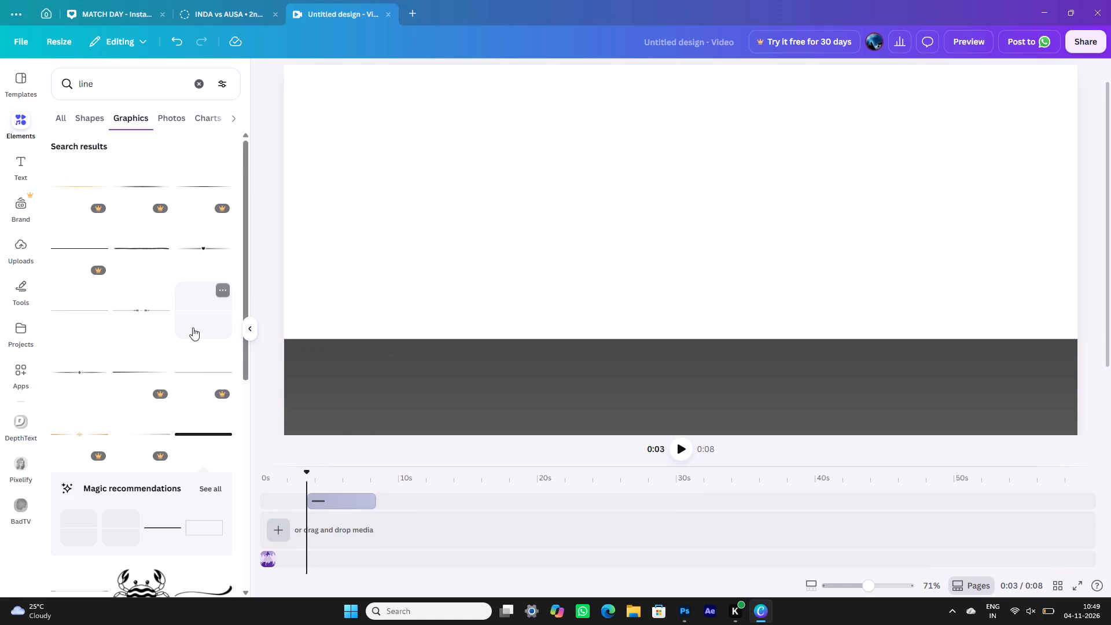
scroll(193, 328, down, 4)
scroll(193, 328, up, 7)
click(83, 112)
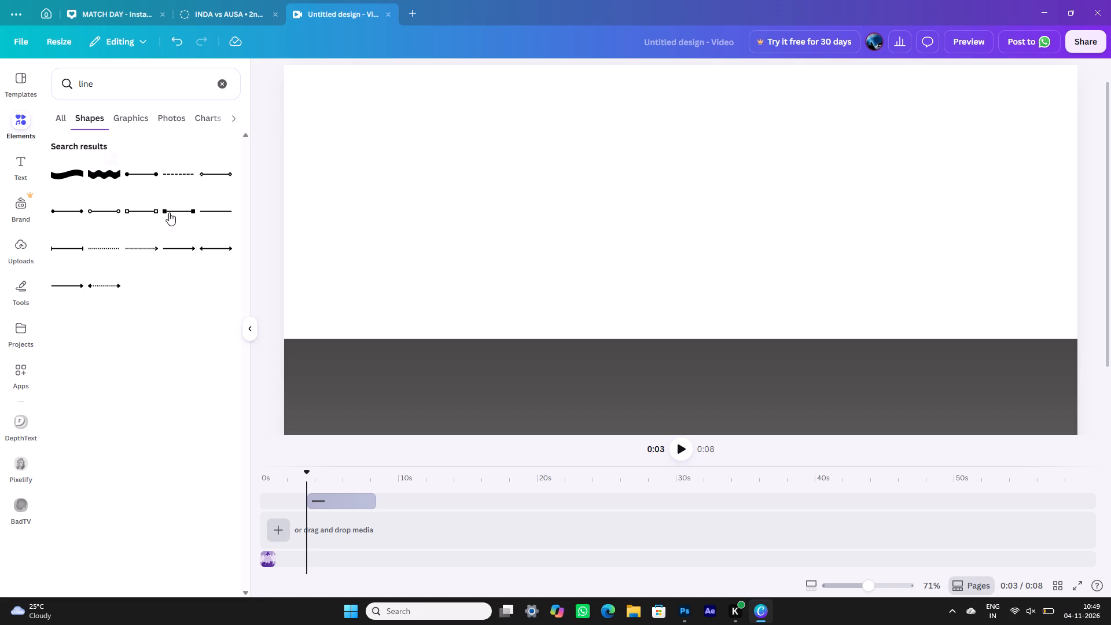
click(214, 206)
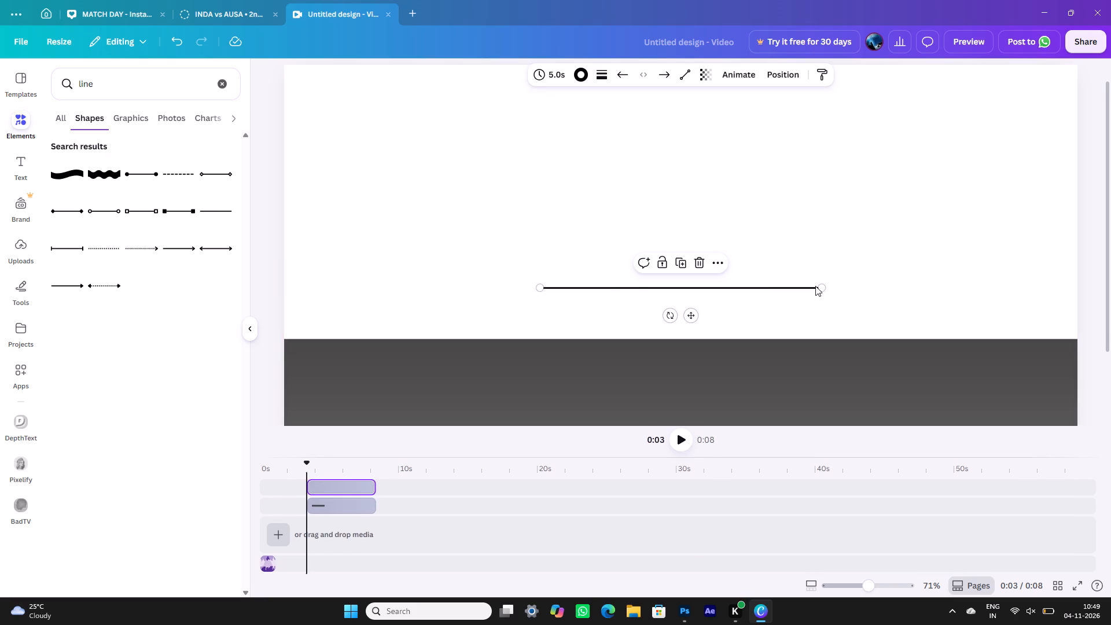
drag(822, 286, 660, 304)
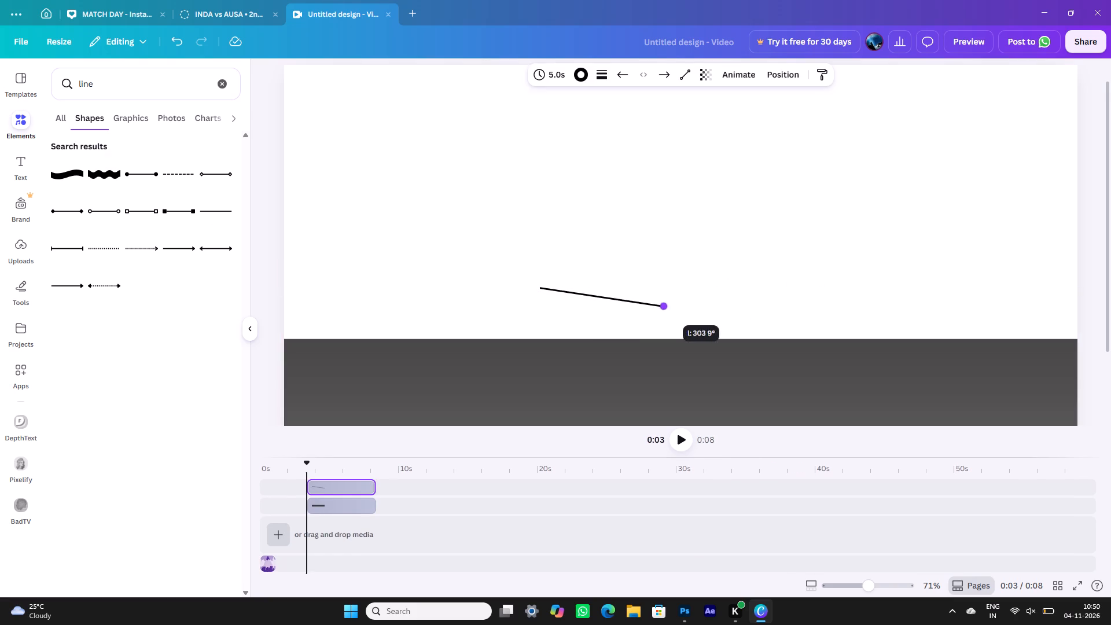
drag(660, 304, 625, 289)
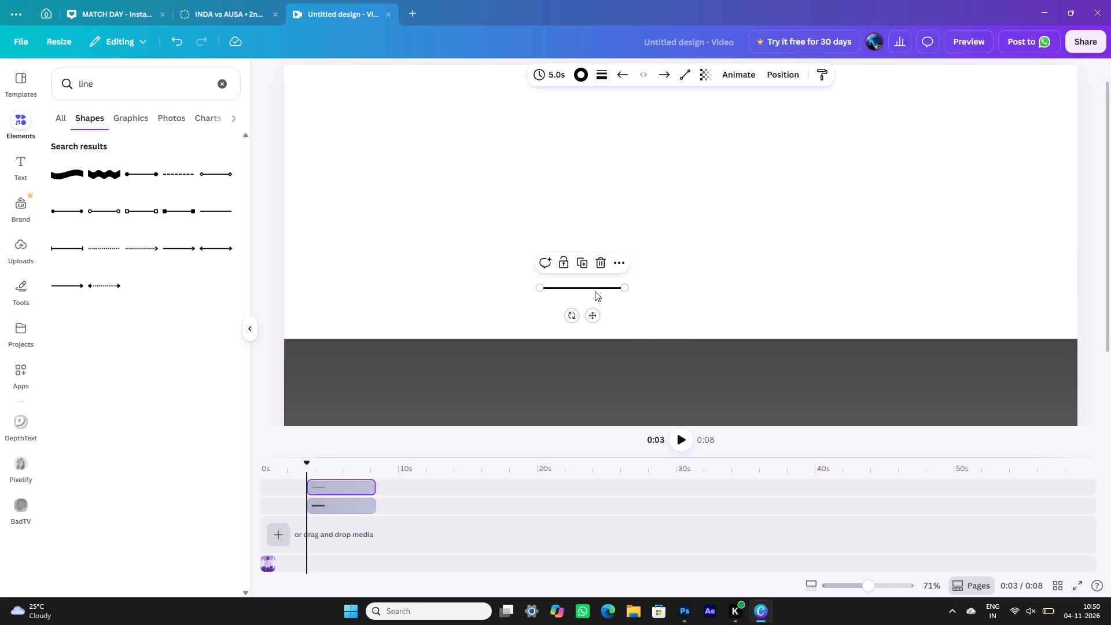
drag(594, 291, 412, 382)
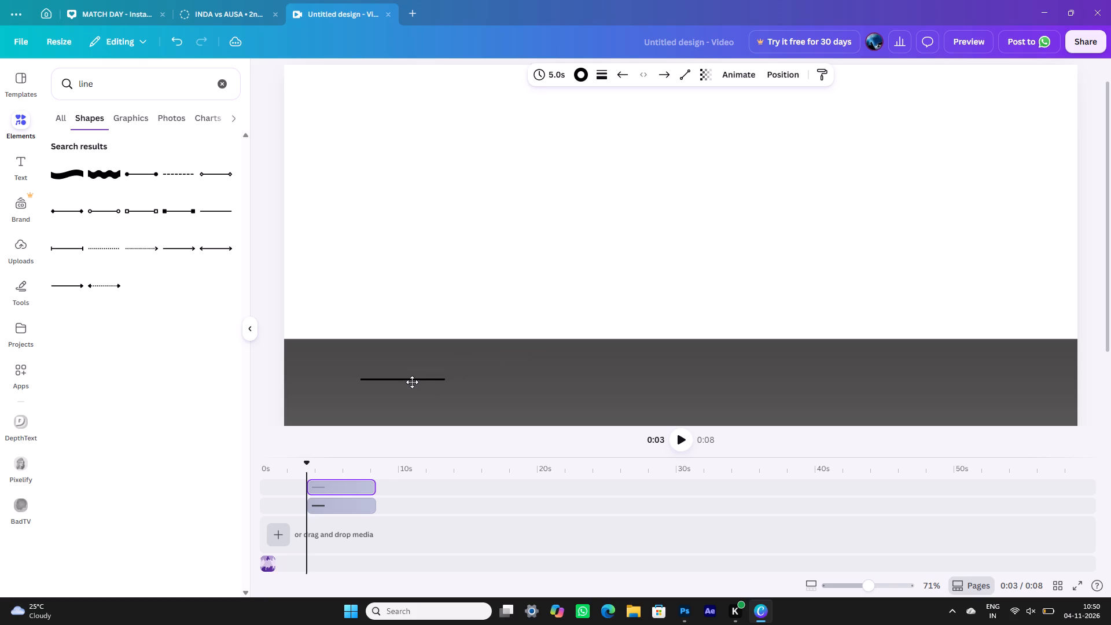
drag(412, 382, 373, 380)
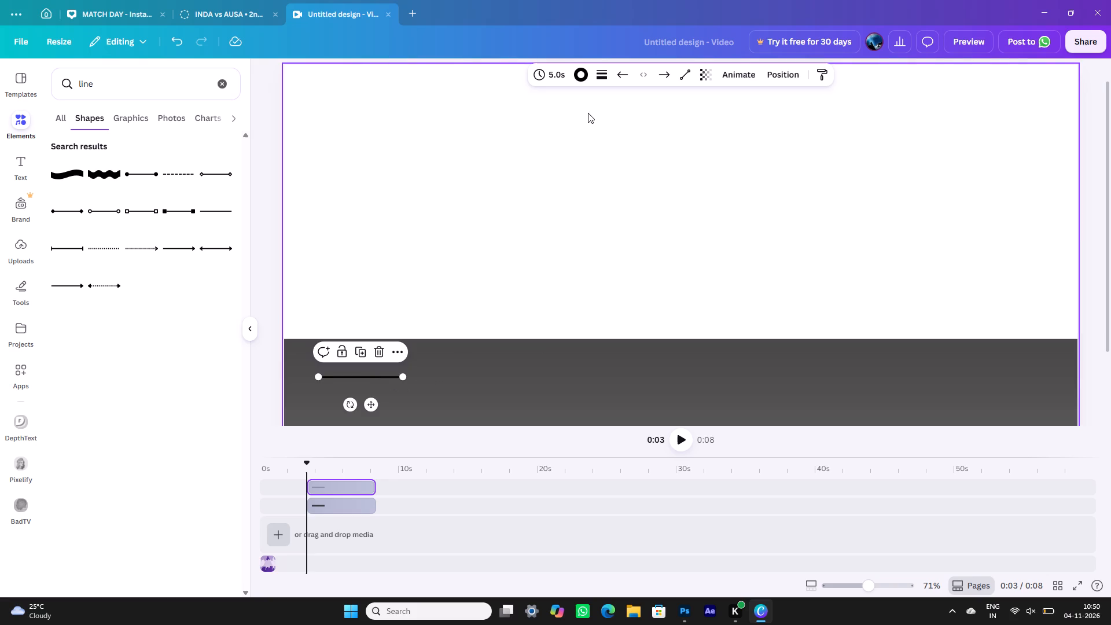
Set the short line's colour to white from the brand colour palette.
click(580, 82)
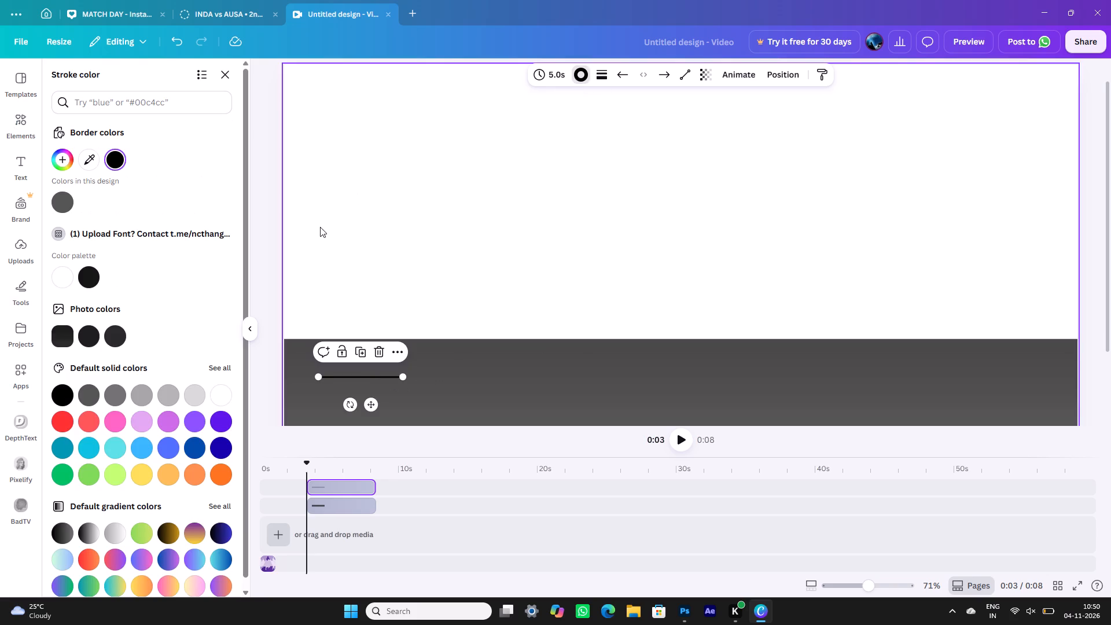
click(64, 281)
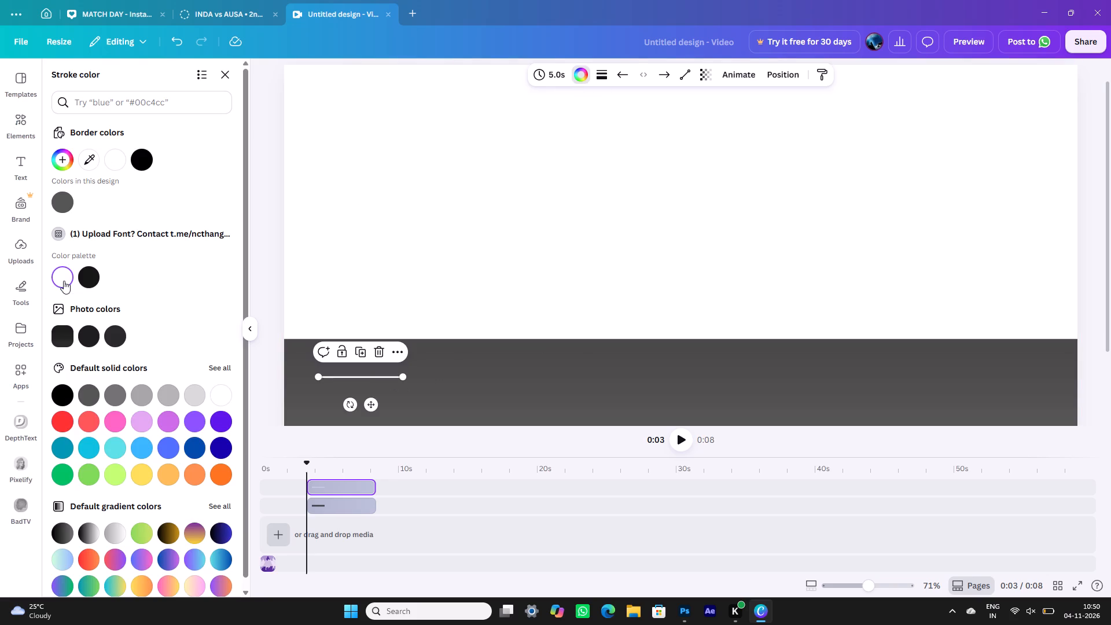
click(410, 376)
click(391, 377)
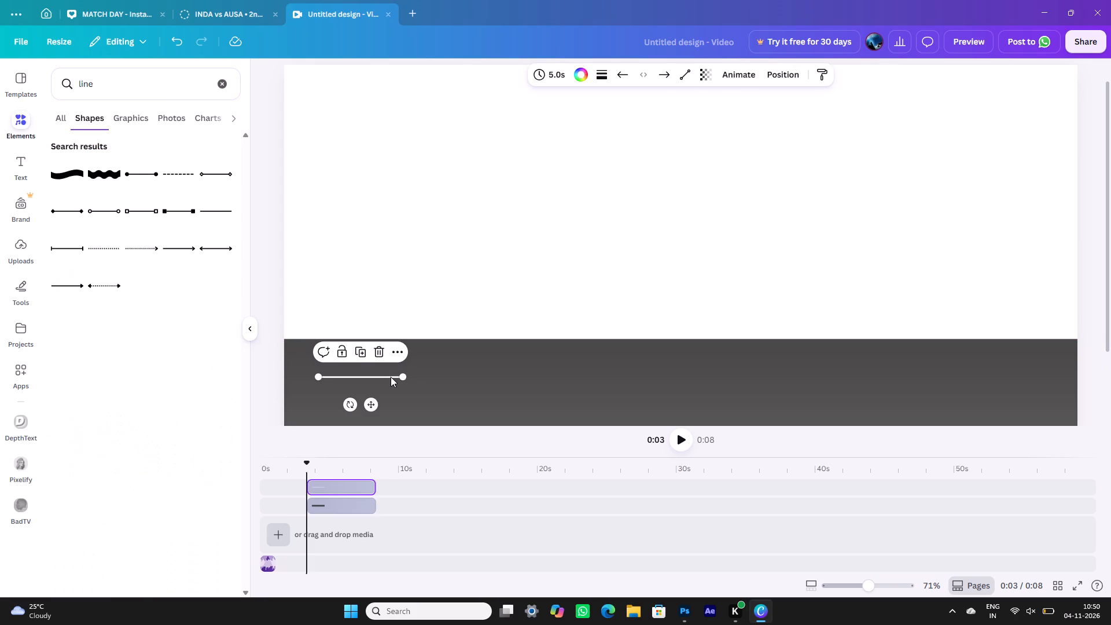
Duplicate the white dash twice and spread the three dashes in a horizontal row along the band.
click(360, 351)
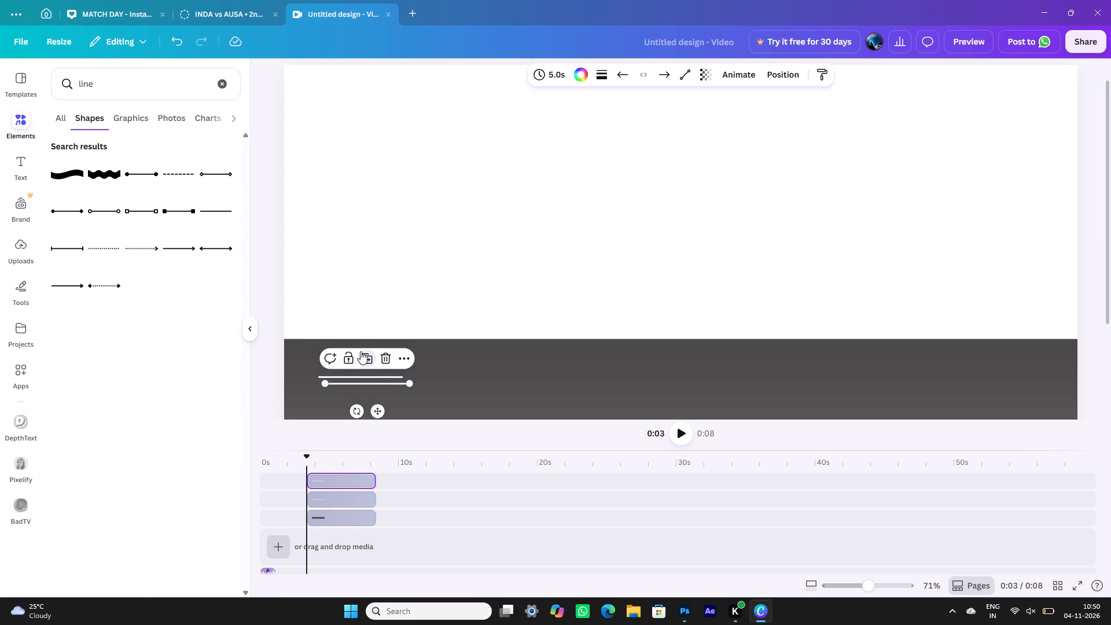
click(360, 351)
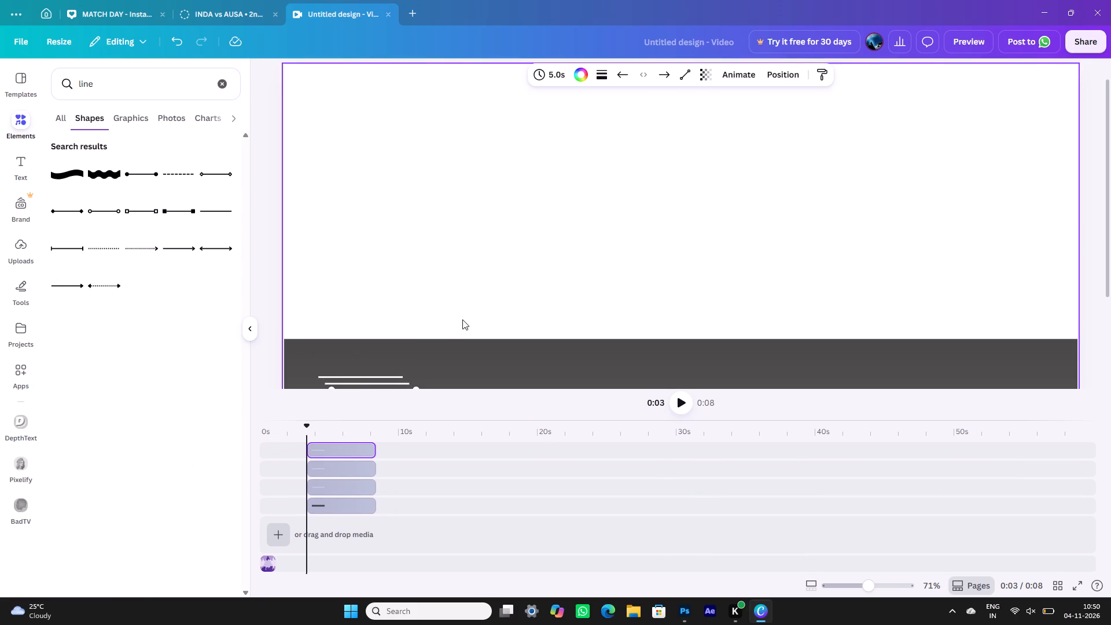
scroll(462, 319, down, 2)
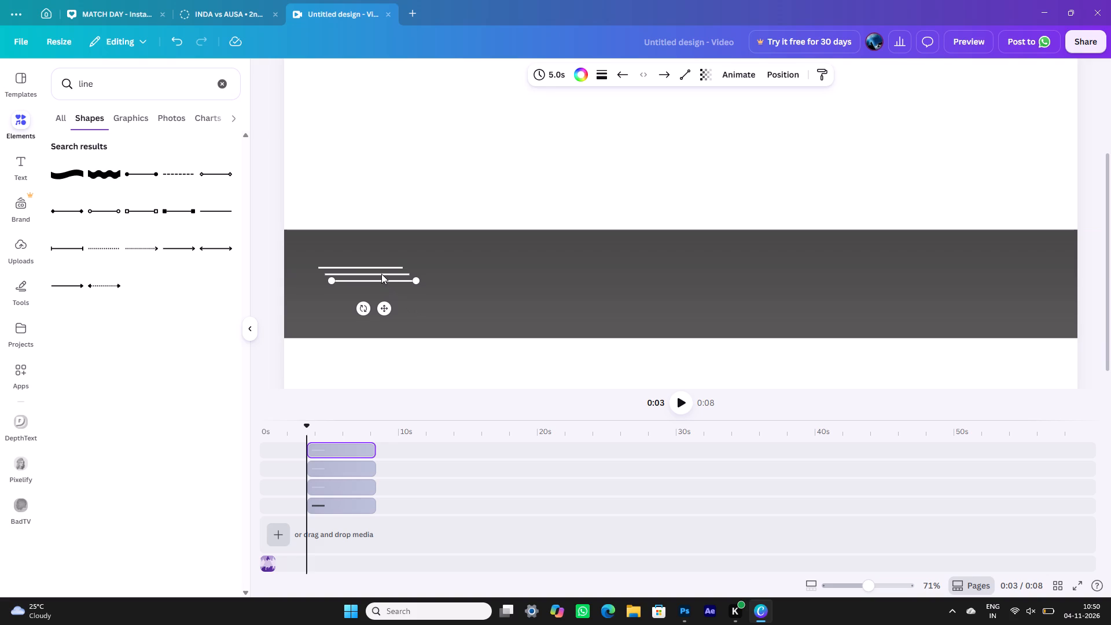
drag(381, 274, 479, 270)
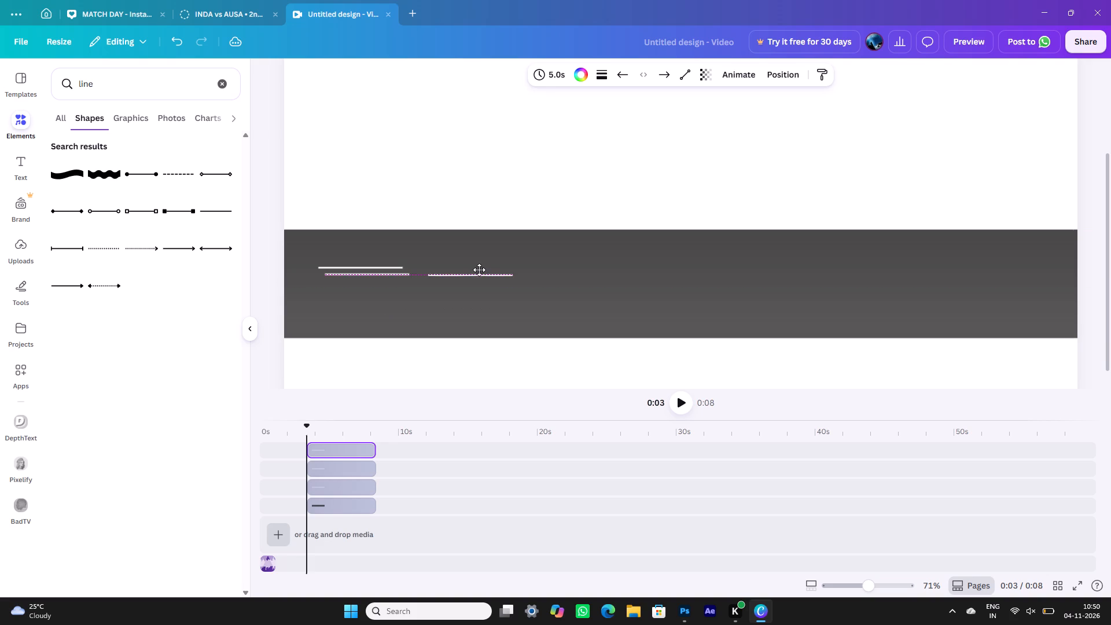
drag(479, 270, 480, 269)
drag(366, 263, 591, 269)
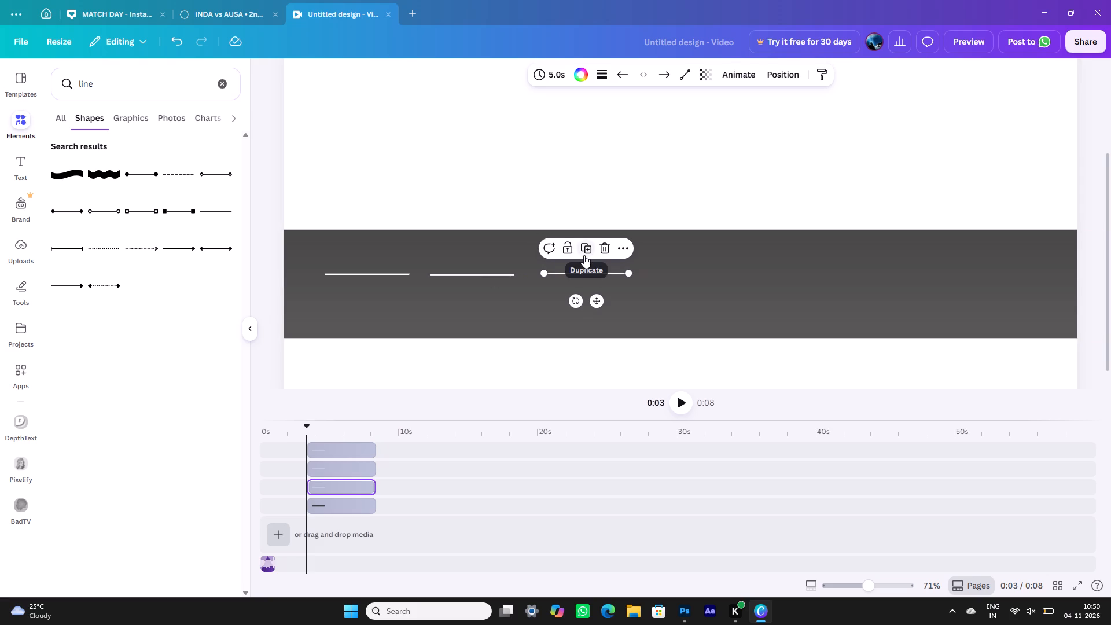
Extend the row with four more evenly spaced copies of the dash, the last one running past the page's right edge.
click(584, 255)
drag(606, 279, 610, 279)
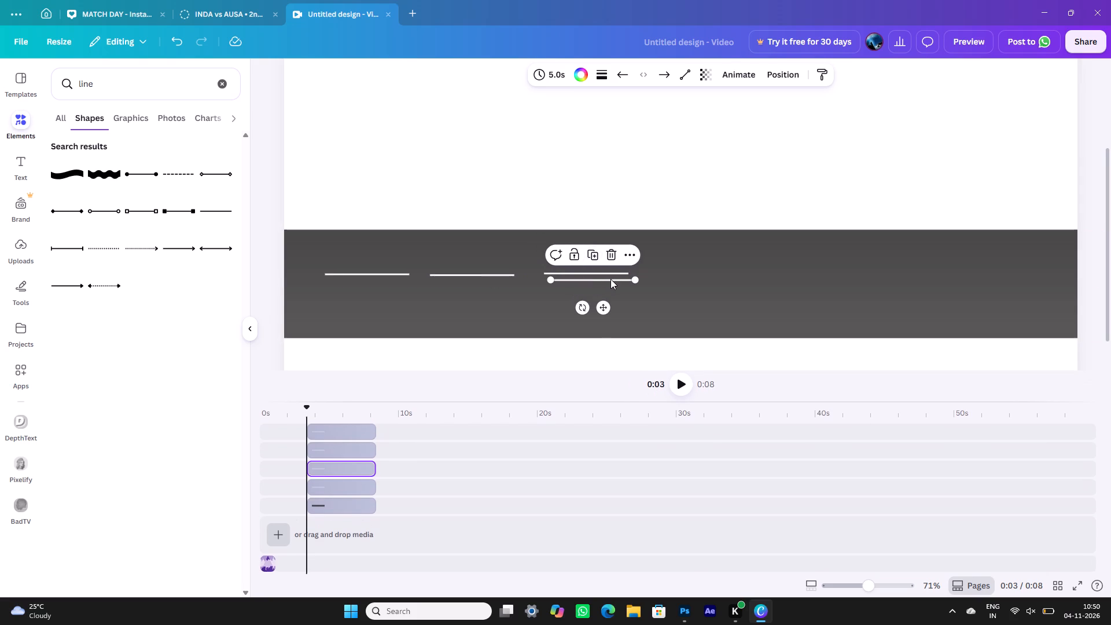
drag(610, 279, 711, 273)
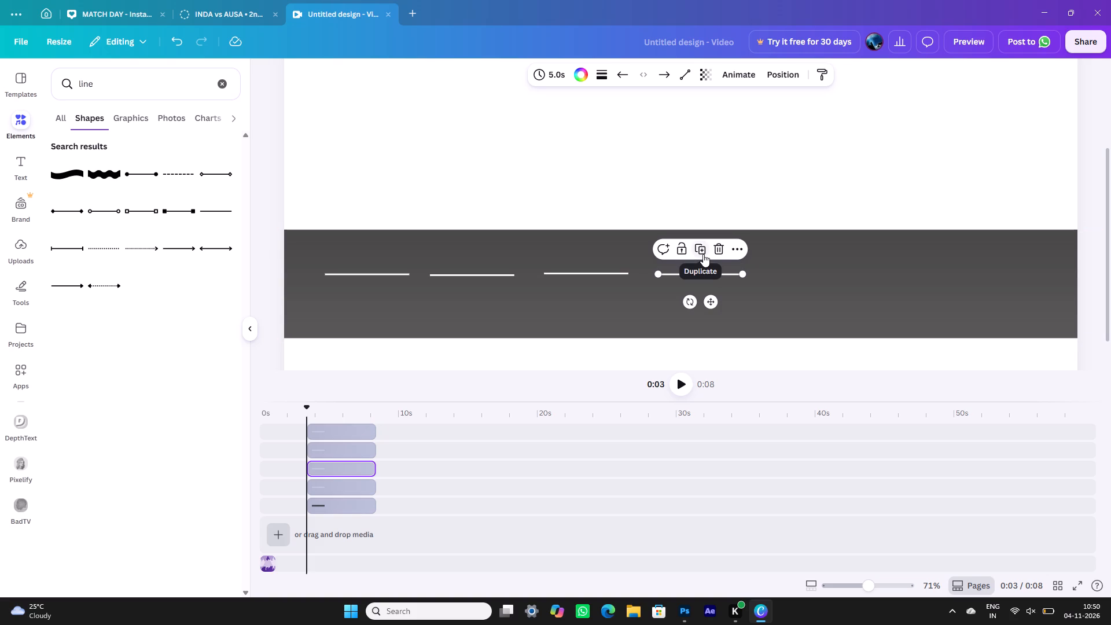
click(701, 250)
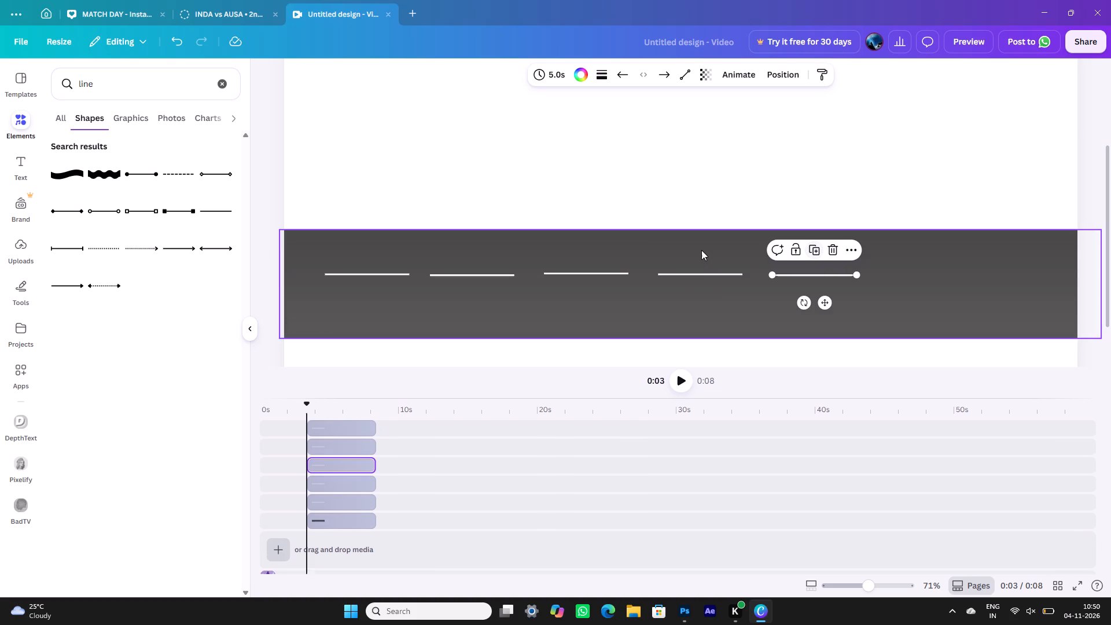
click(814, 253)
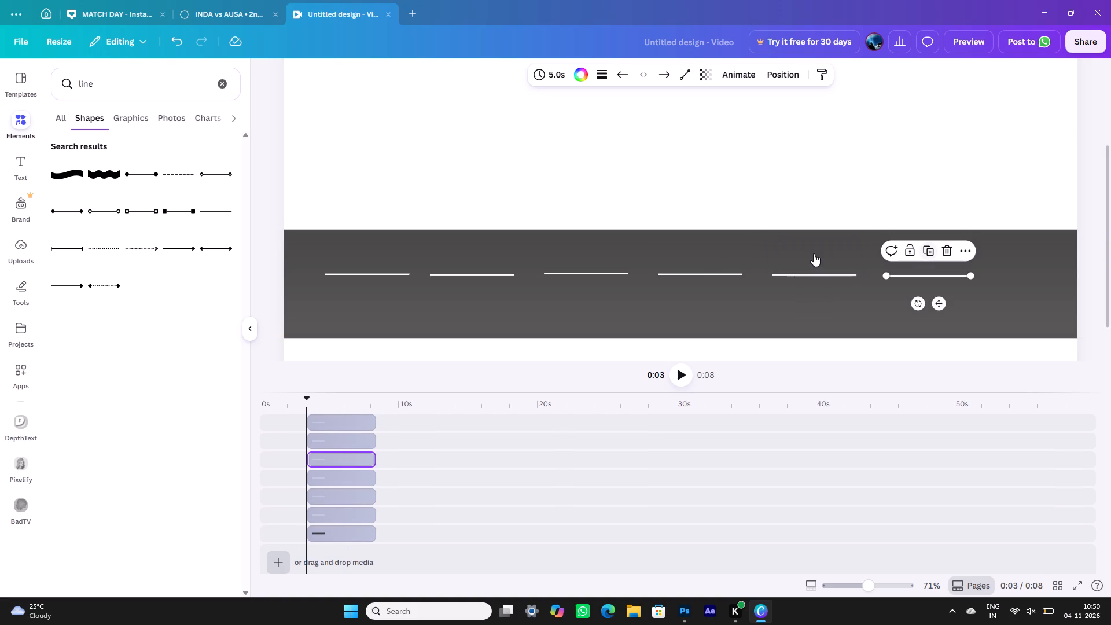
click(930, 248)
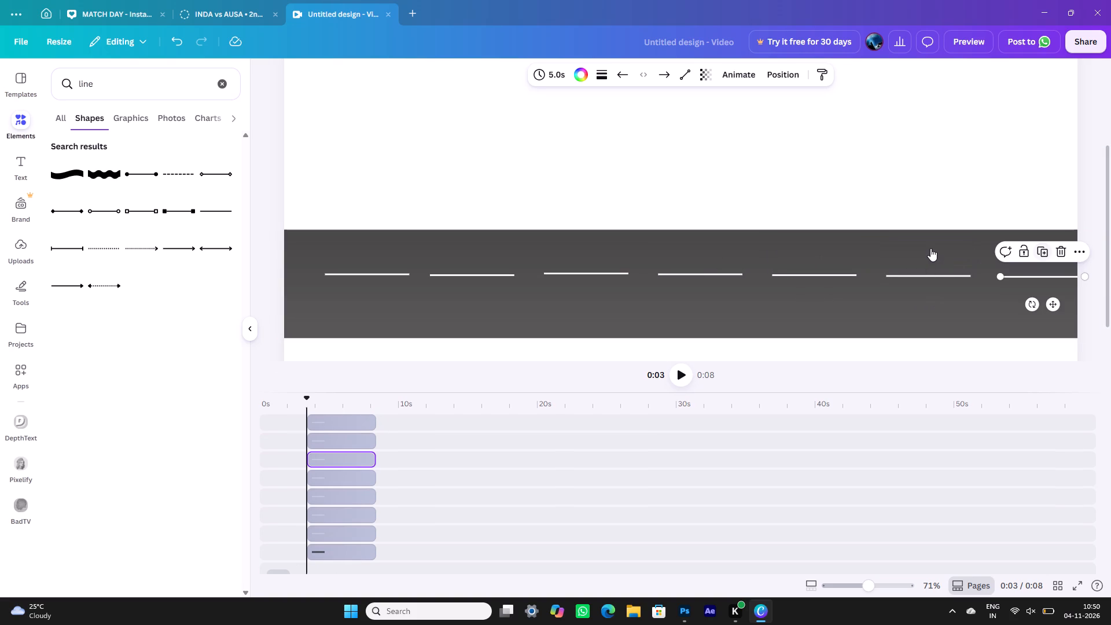
Duplicate the first dash and place the copy at the start of the row, partly beyond the page's left edge.
click(381, 276)
click(369, 253)
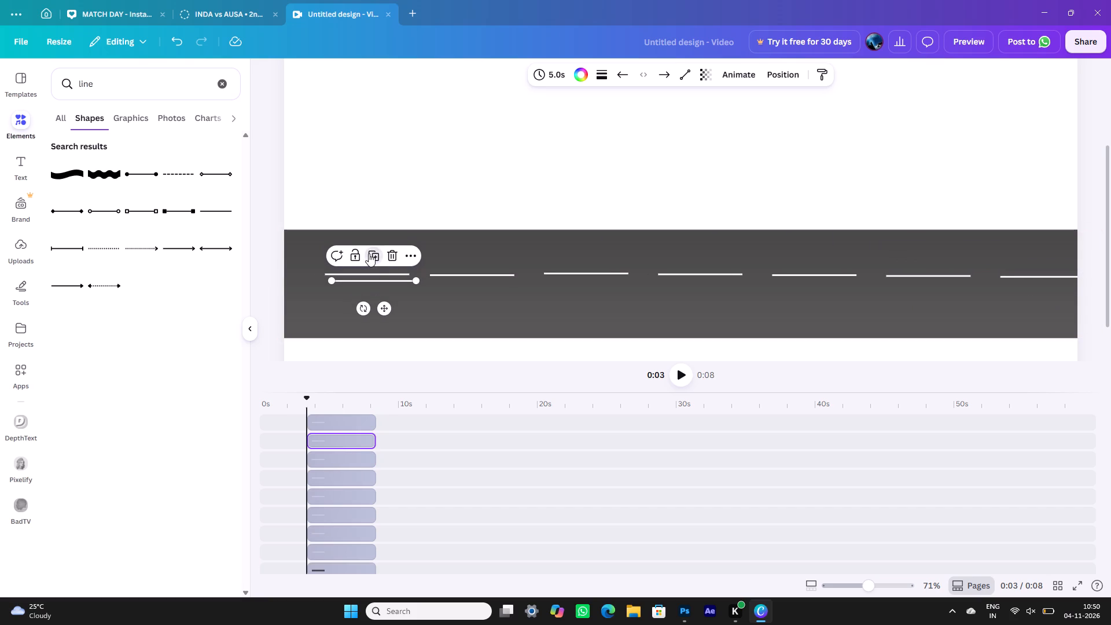
drag(369, 280, 348, 282)
drag(348, 282, 258, 274)
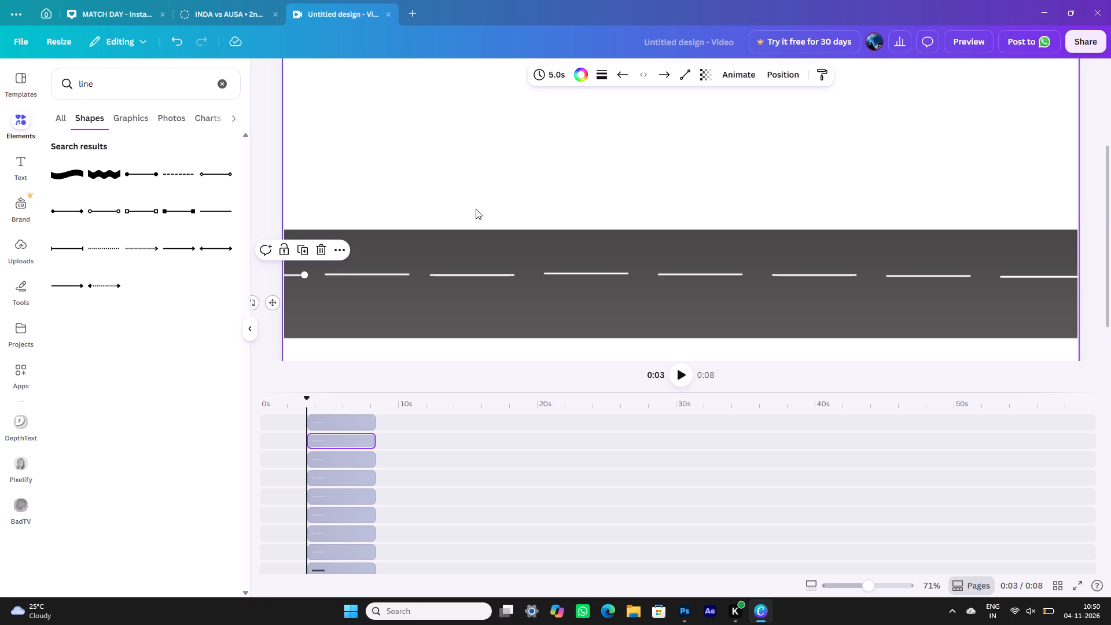
Search the elements for "grass" and add the long green grass strip graphic to the page.
scroll(506, 196, up, 2)
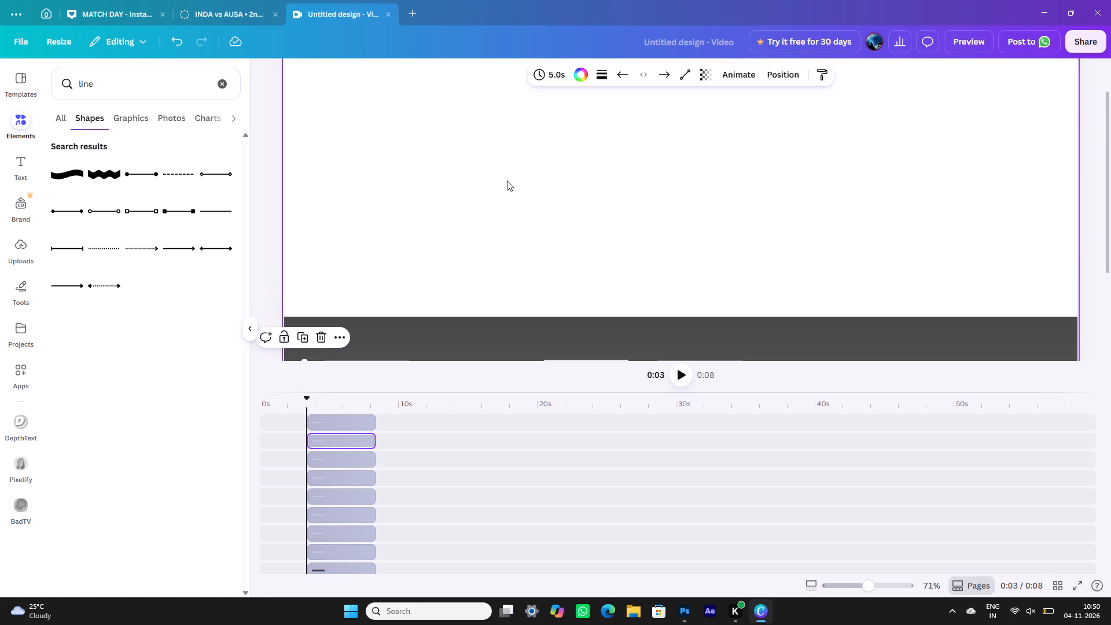
click(220, 80)
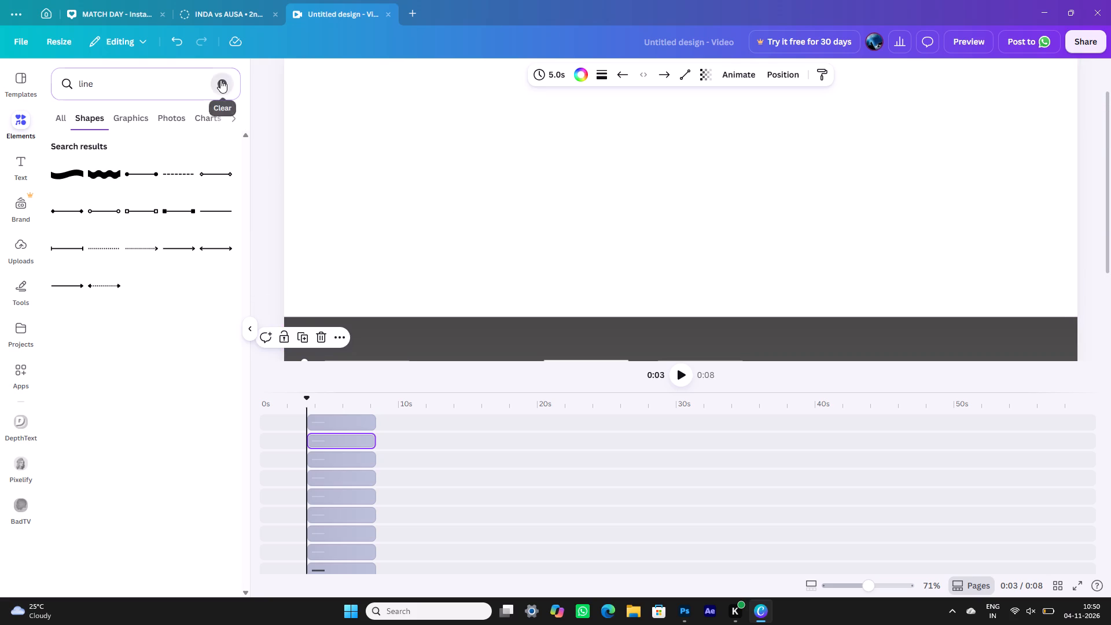
text(grass)
key(Return)
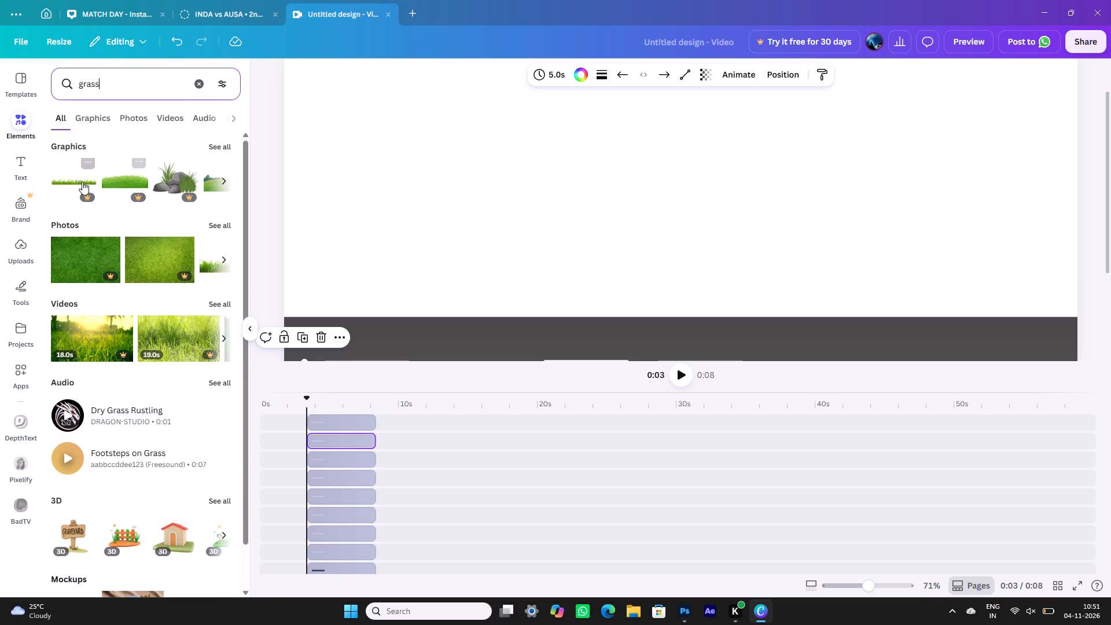
click(79, 181)
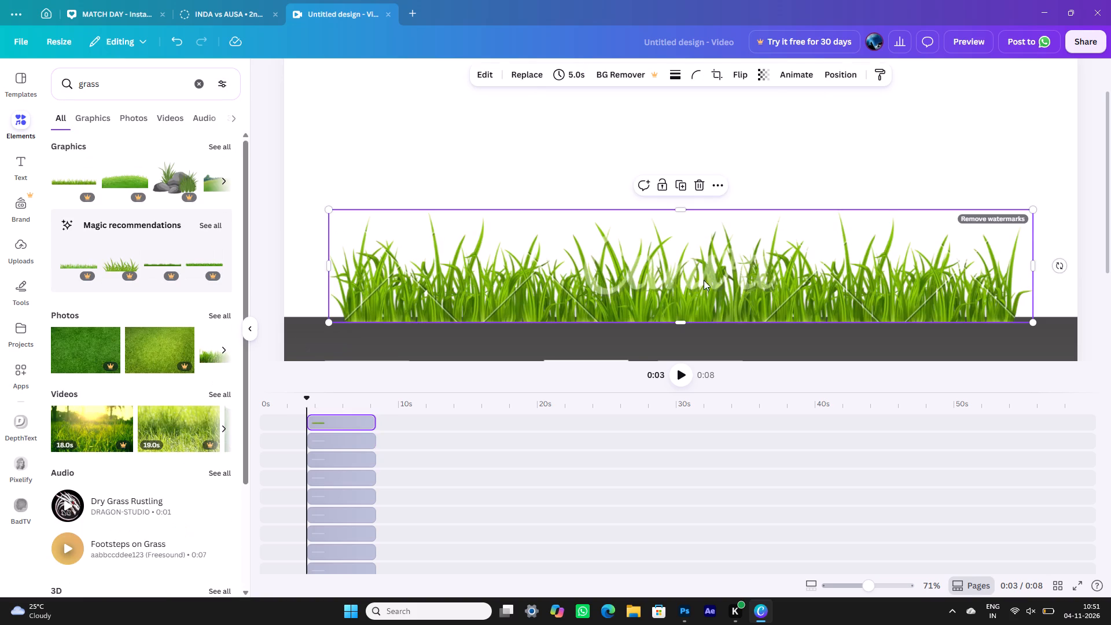
Shrink the grass strip to a low tuft row and seat it on the road's upper edge at the page's left end.
drag(1035, 325, 1009, 317)
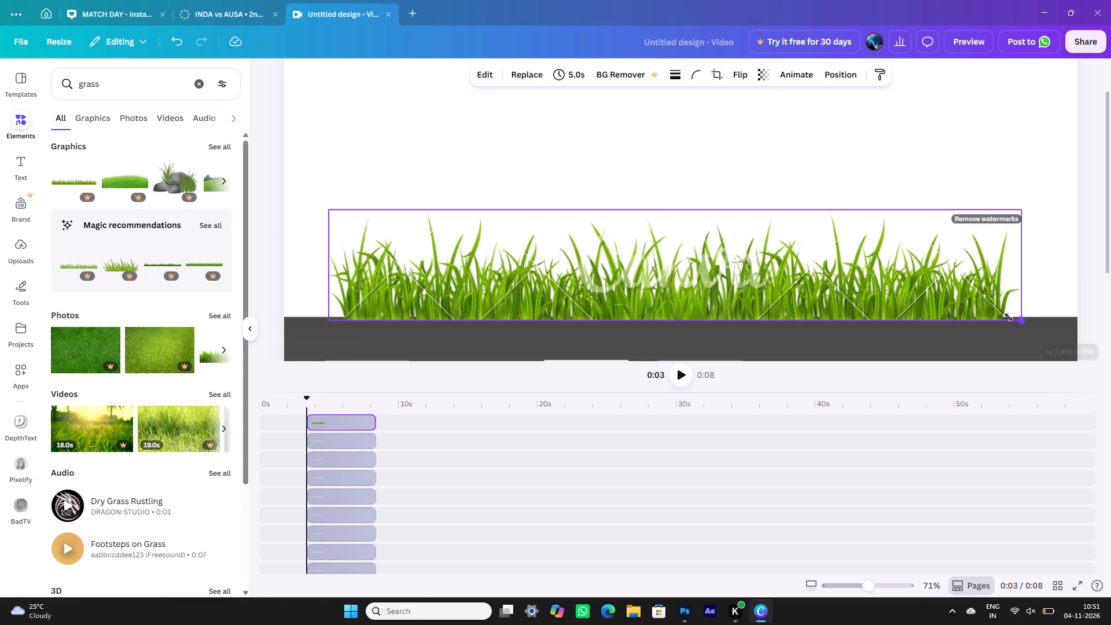
drag(1009, 317, 642, 264)
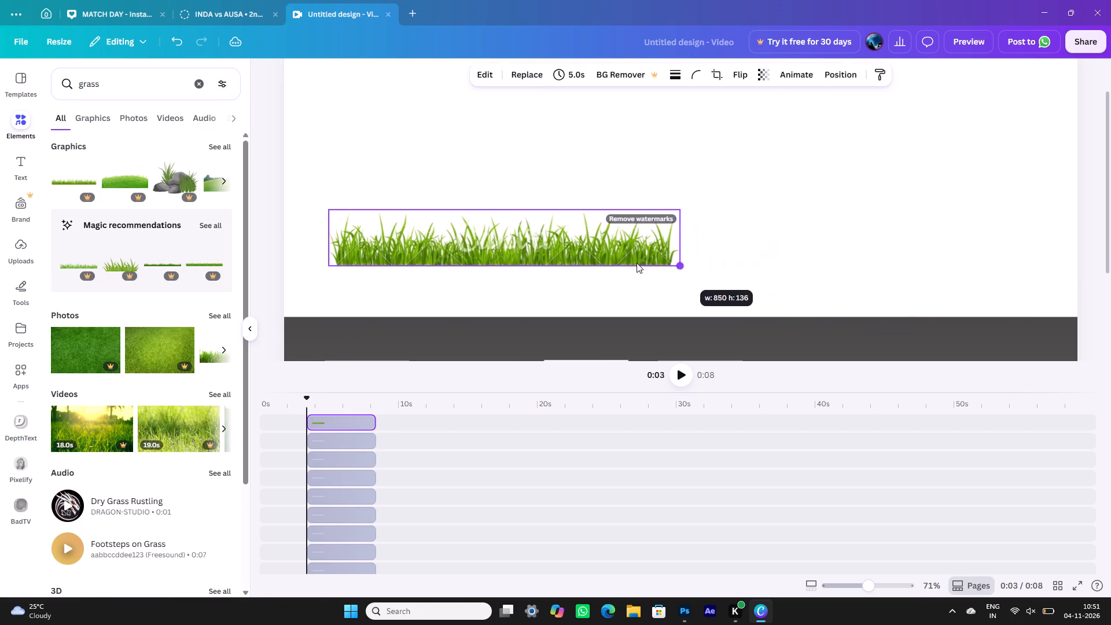
scroll(504, 231, left, 1)
drag(504, 231, 454, 282)
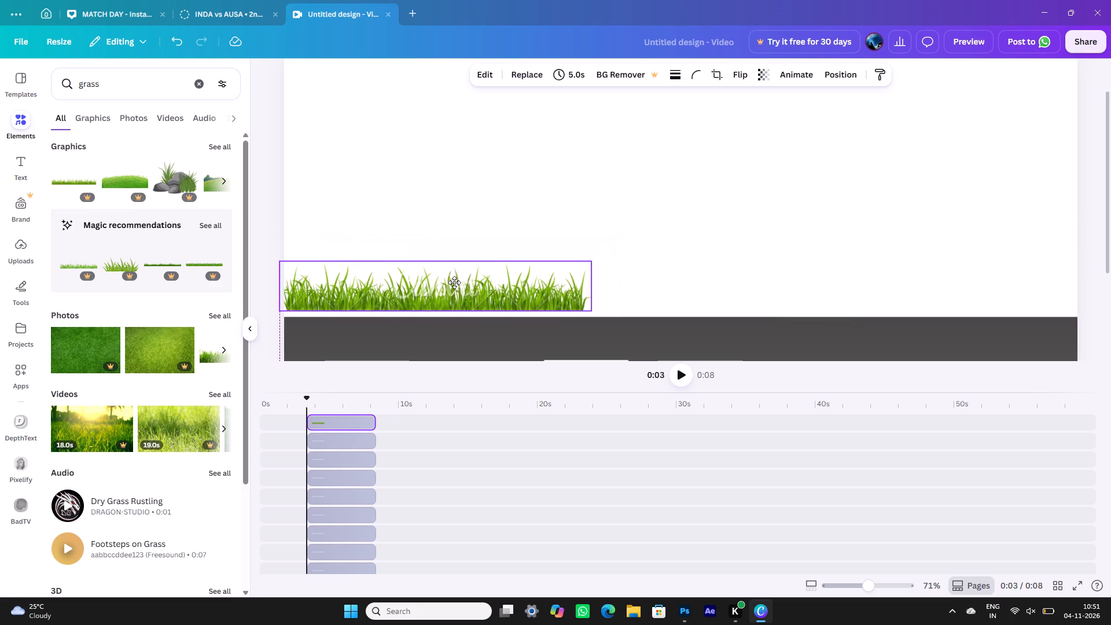
drag(454, 282, 454, 292)
scroll(483, 295, right, 1)
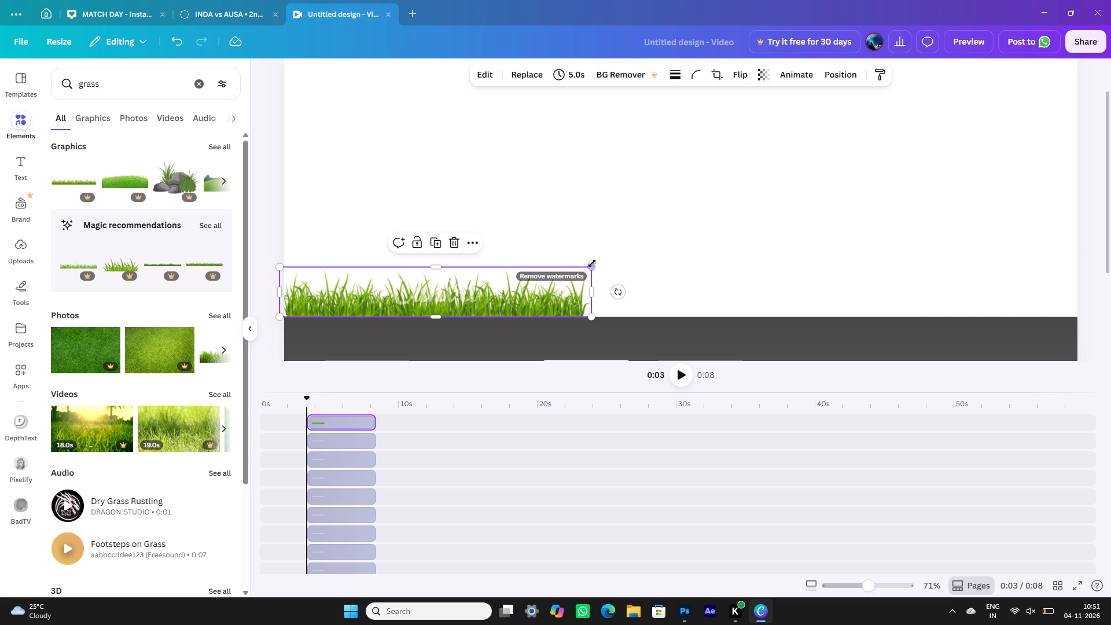
scroll(592, 263, right, 1)
drag(592, 264, 451, 300)
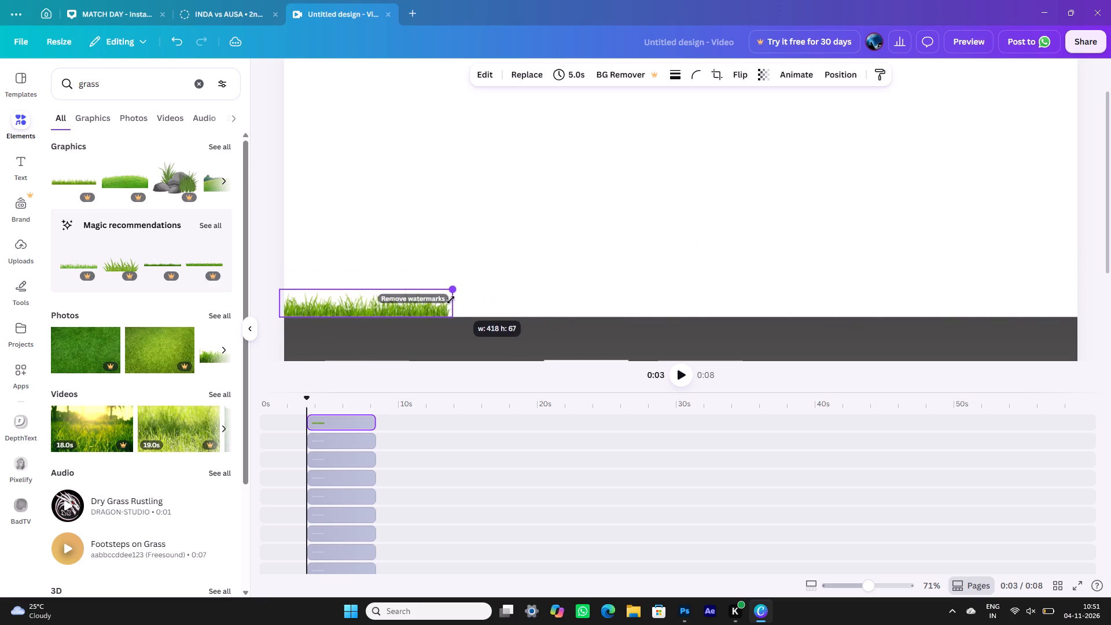
drag(451, 300, 429, 300)
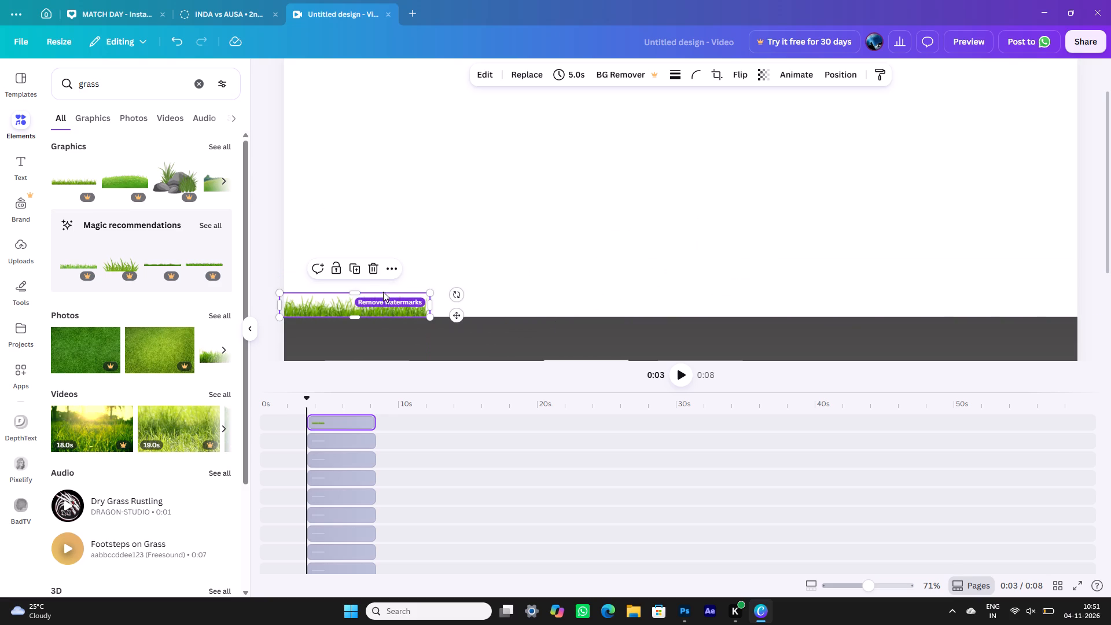
Duplicate the grass strip twice and line the copies up end to end along the road's upper edge.
click(357, 269)
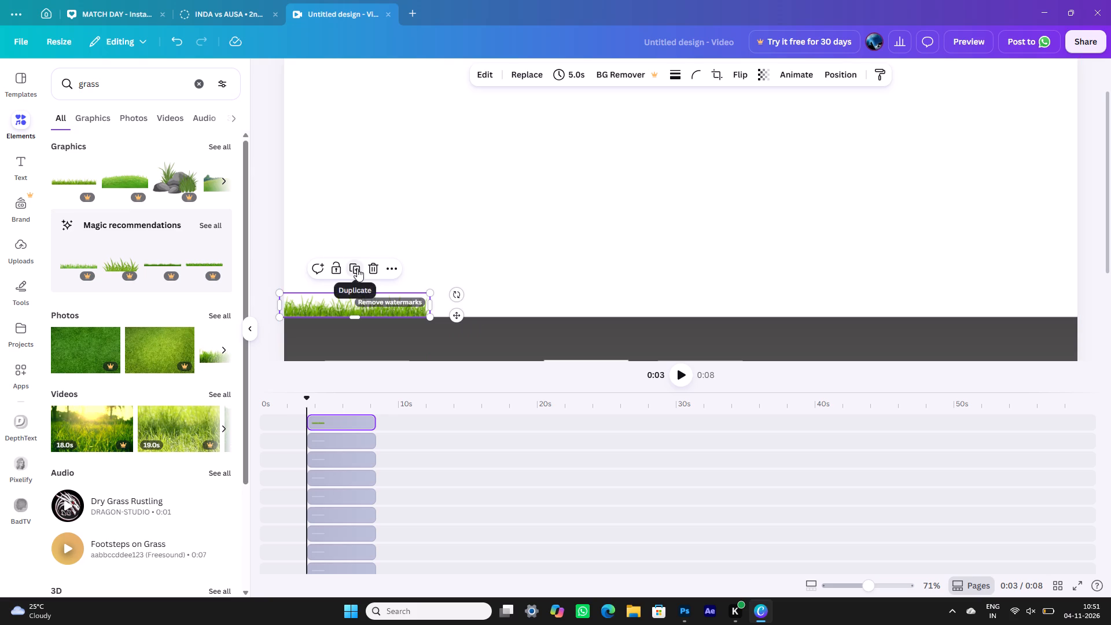
click(357, 269)
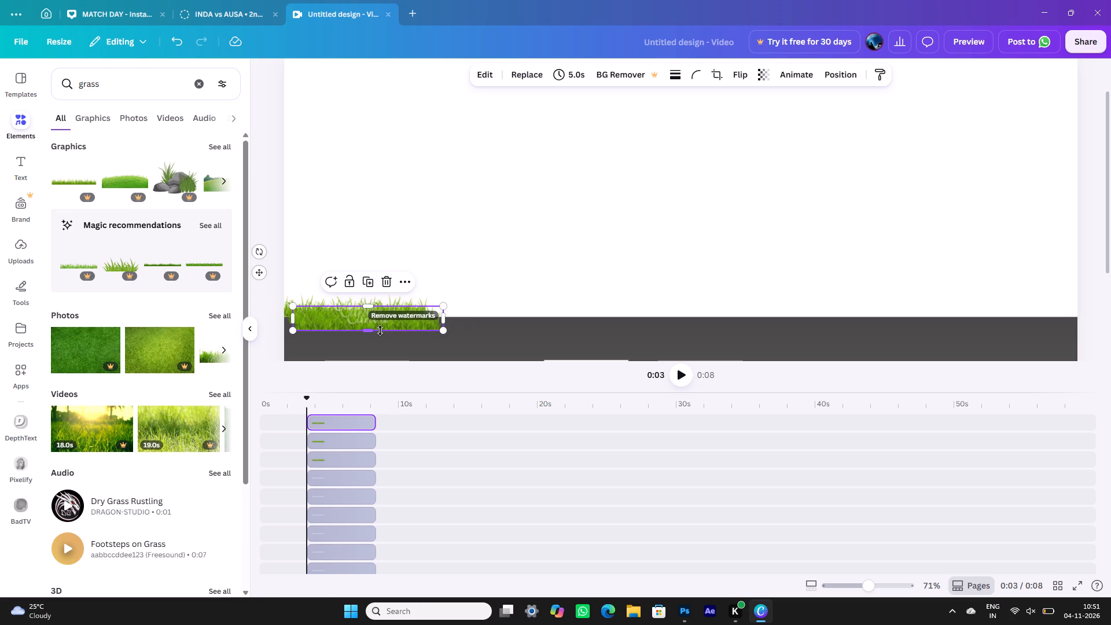
drag(387, 321, 484, 292)
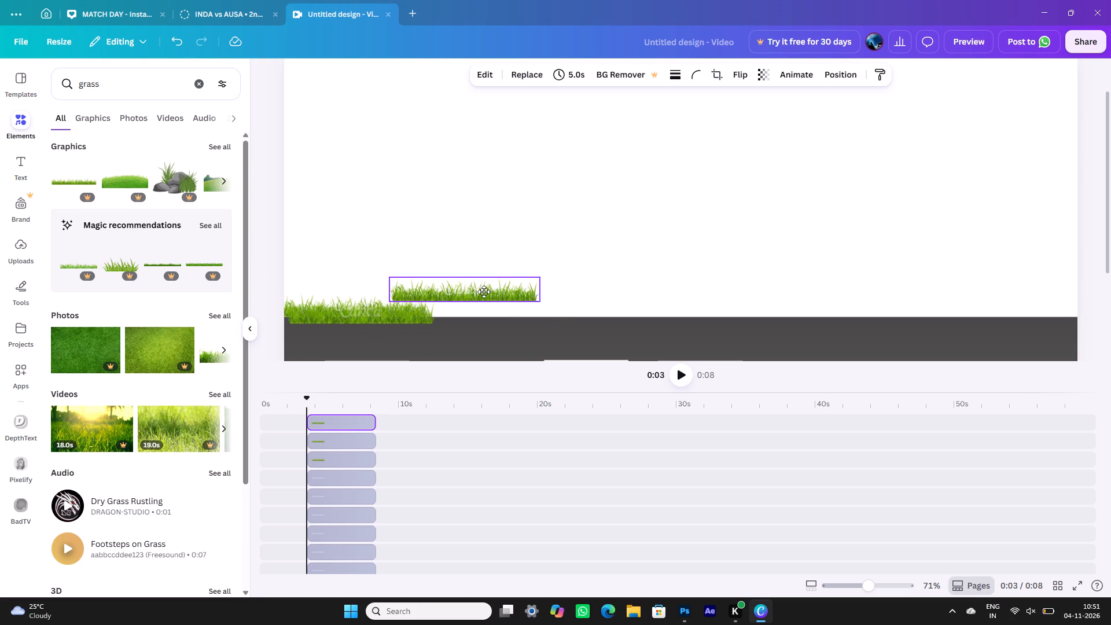
drag(484, 292, 522, 310)
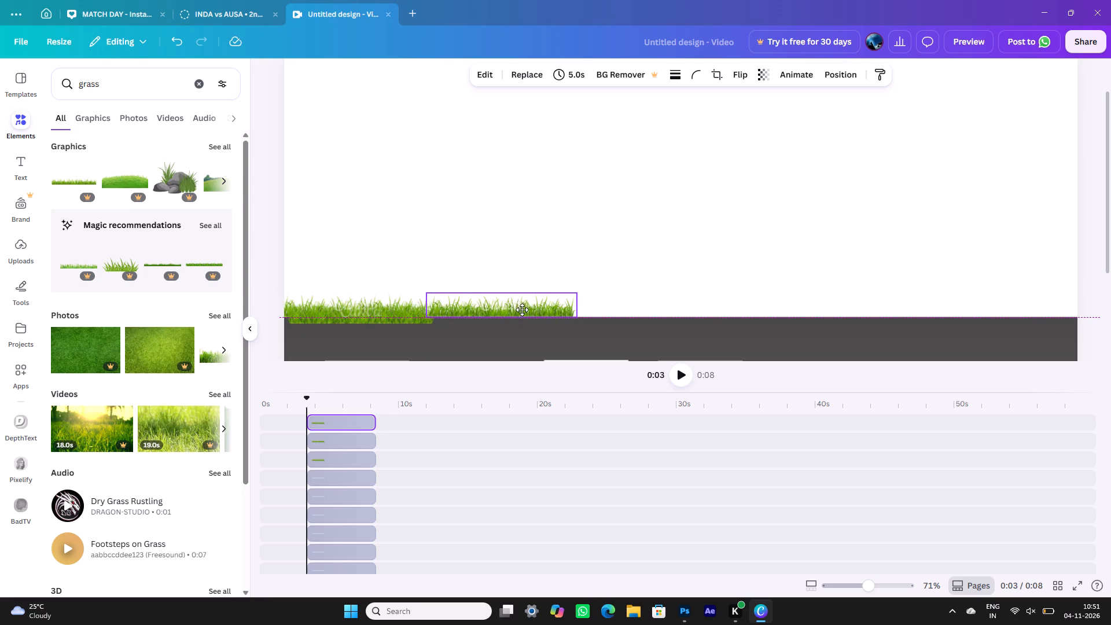
drag(522, 310, 516, 308)
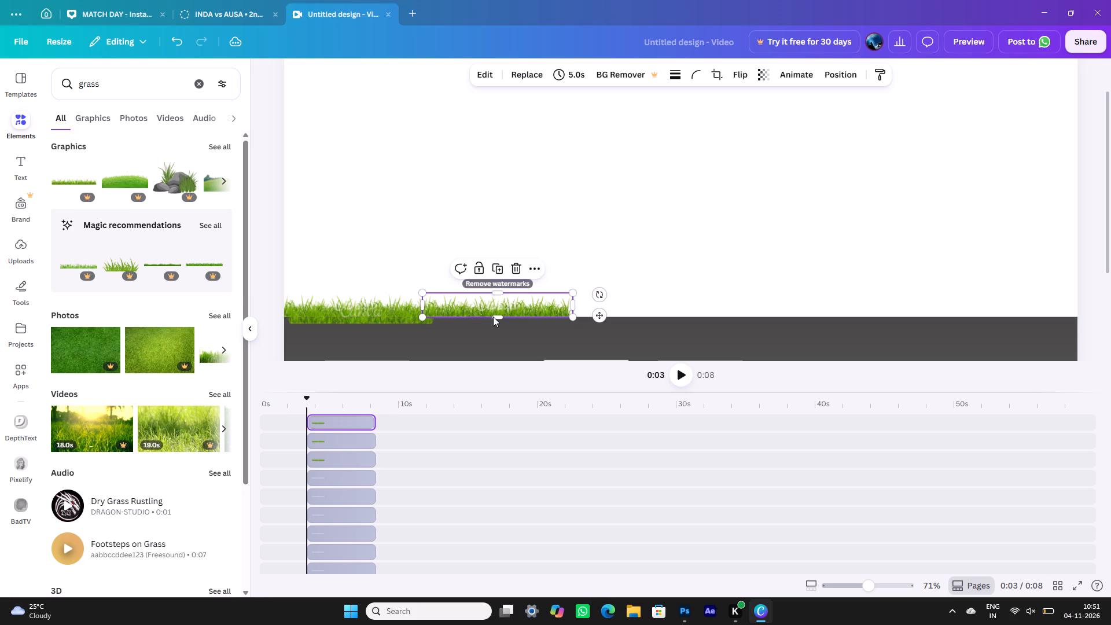
drag(402, 321, 608, 314)
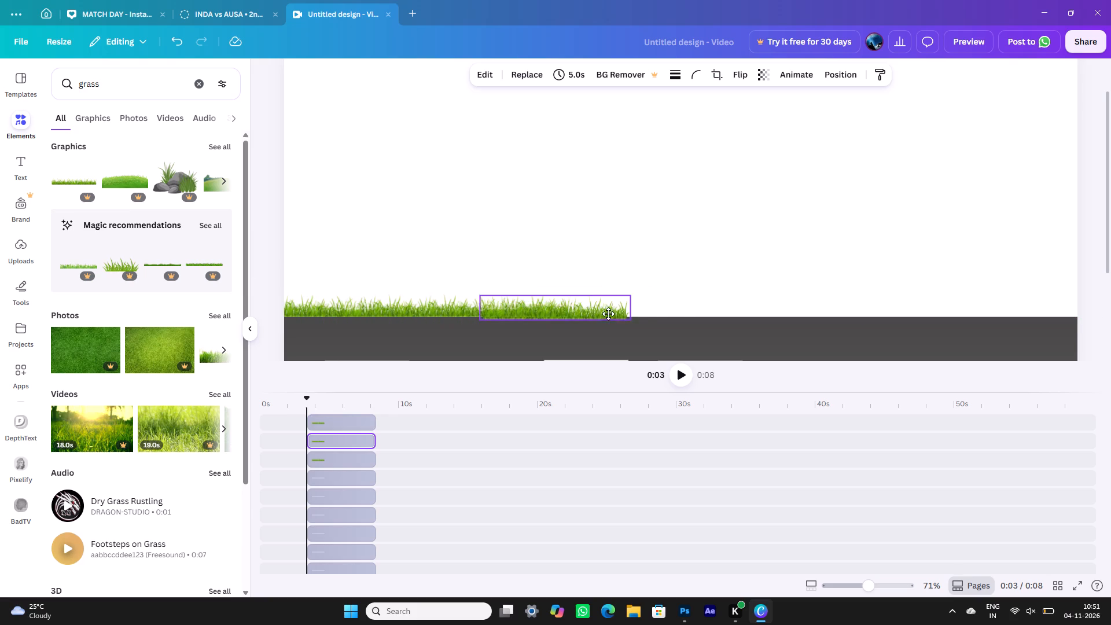
drag(608, 314, 665, 316)
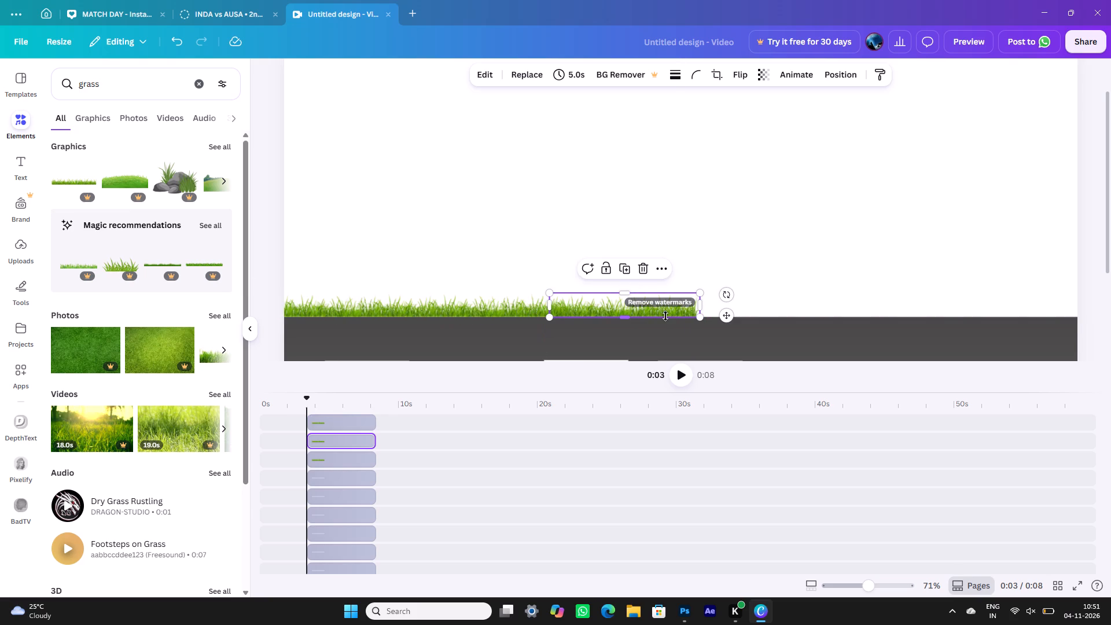
Add three more copies of the grass strip along the road's upper edge, extending the row to the page's right edge.
click(627, 267)
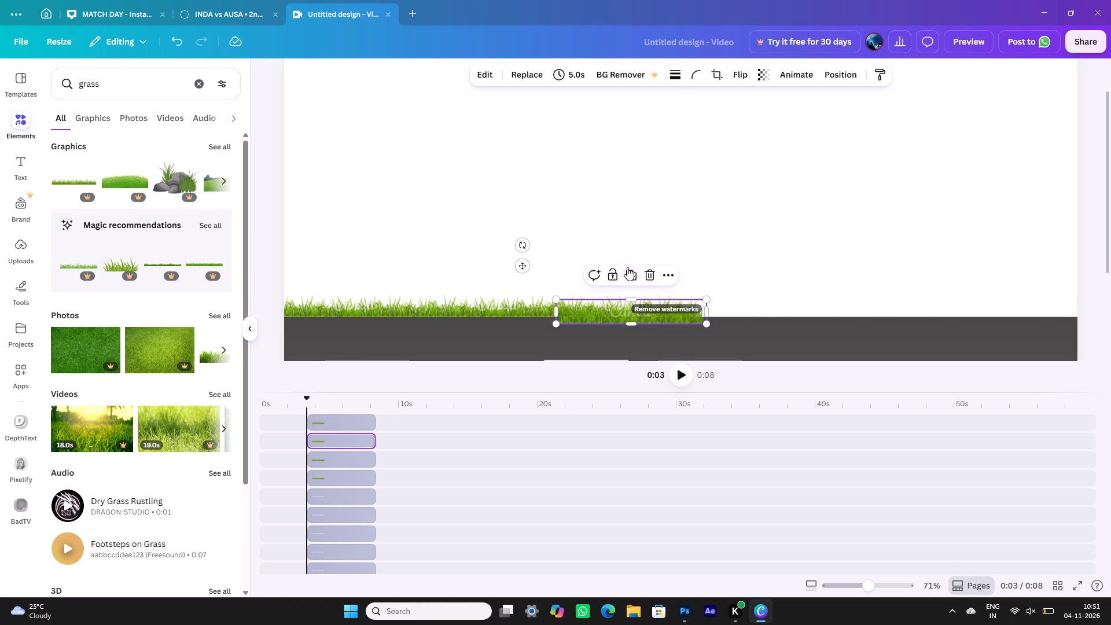
drag(668, 311, 721, 302)
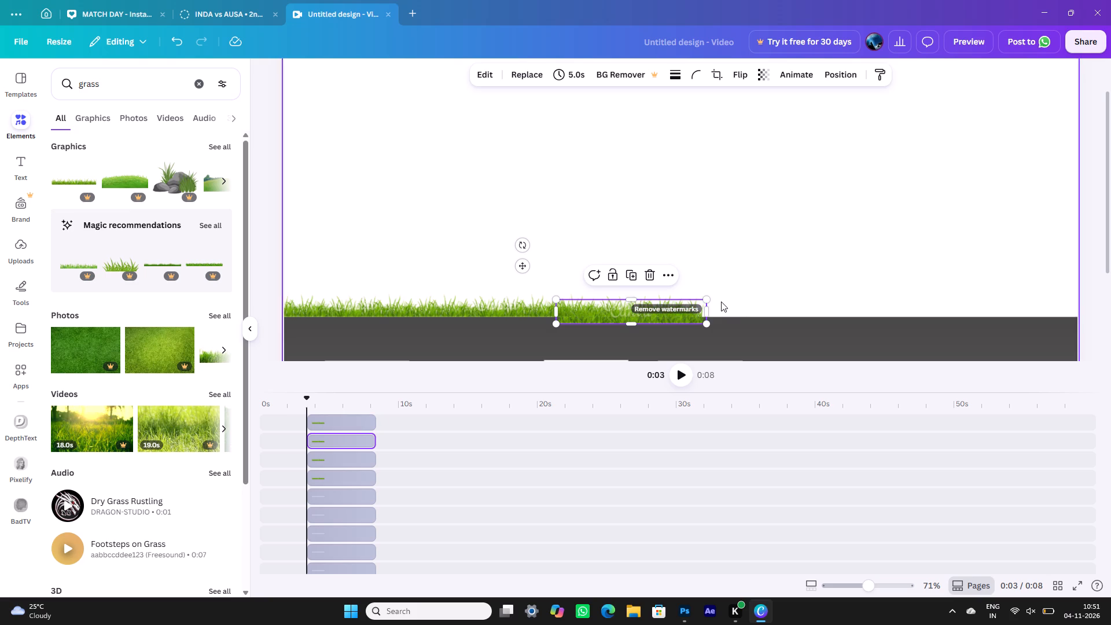
drag(668, 316, 759, 304)
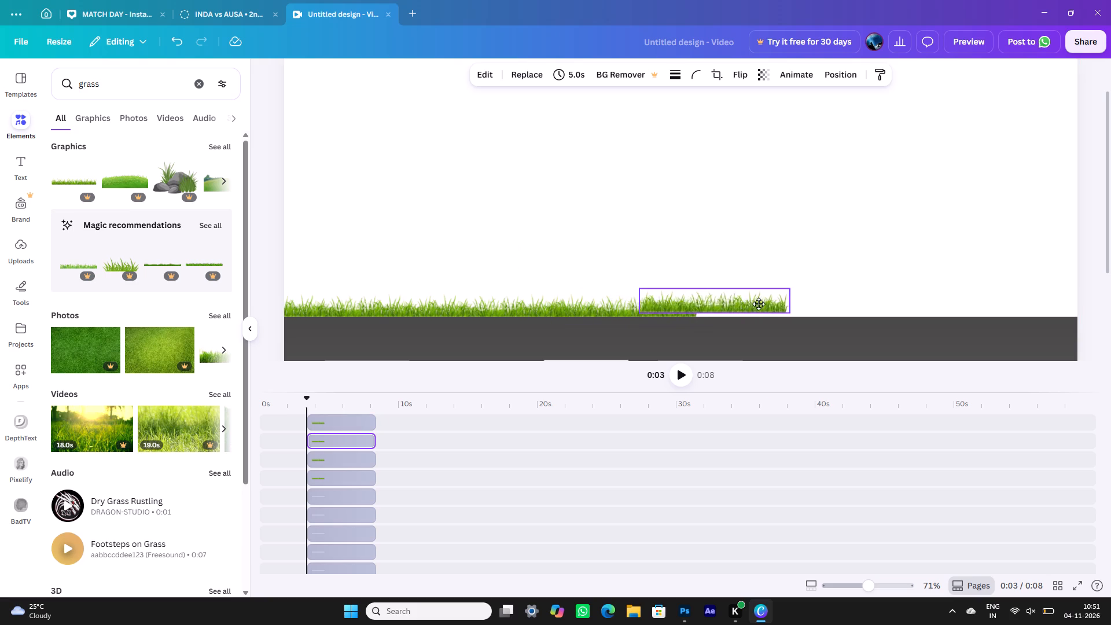
drag(759, 304, 794, 309)
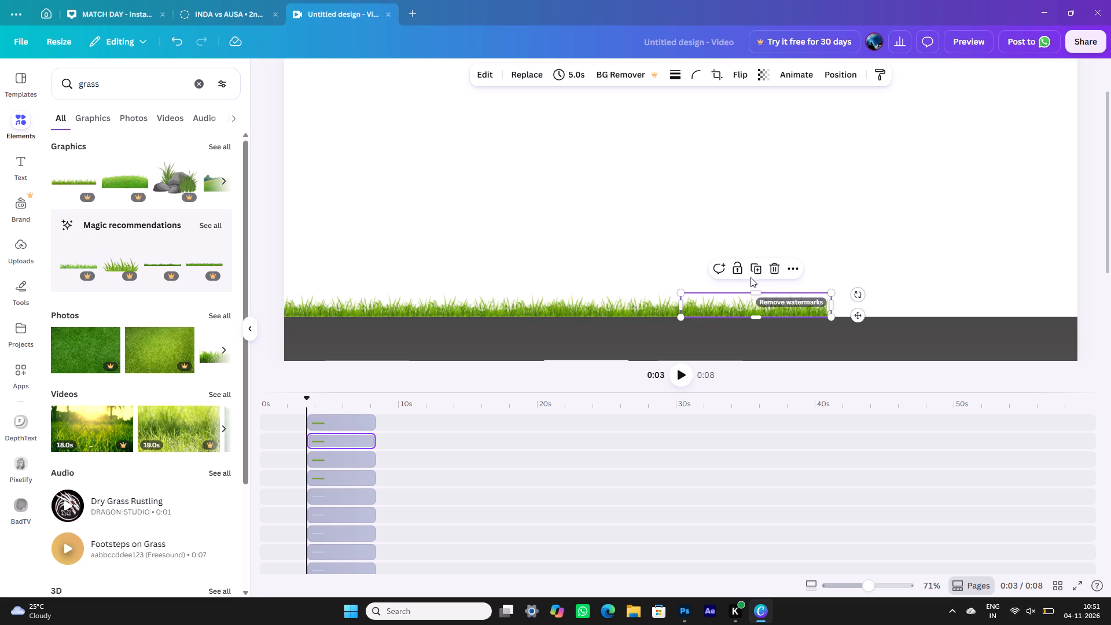
click(754, 272)
click(754, 272)
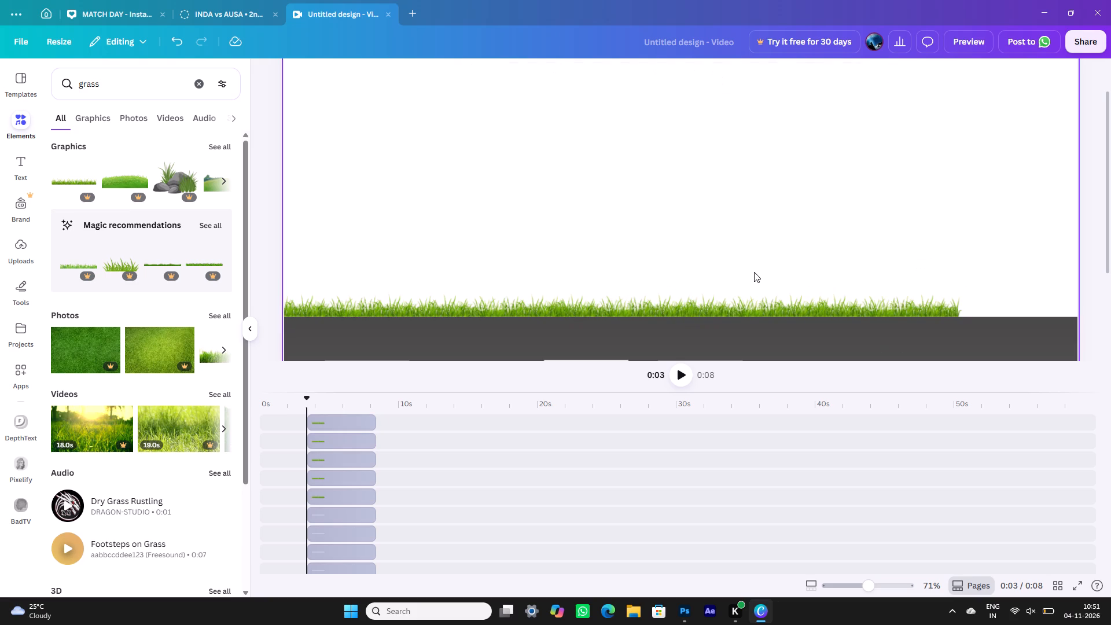
click(895, 302)
click(889, 273)
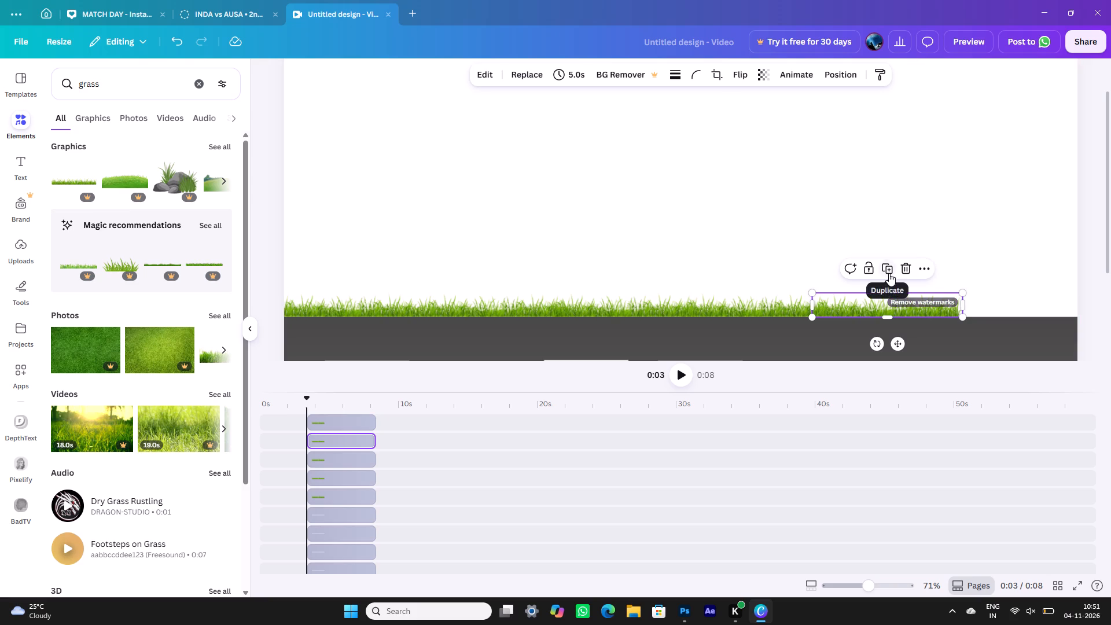
click(918, 264)
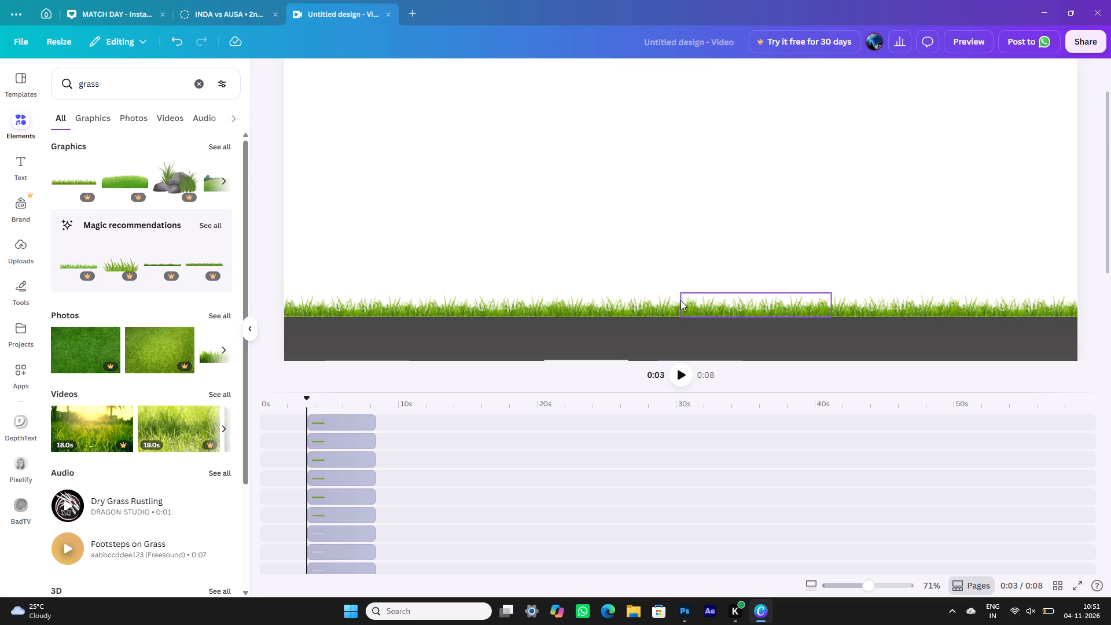
Duplicate the first grass strip and place the copy over the road's lower edge, slightly beyond the page's left edge.
scroll(680, 300, down, 2)
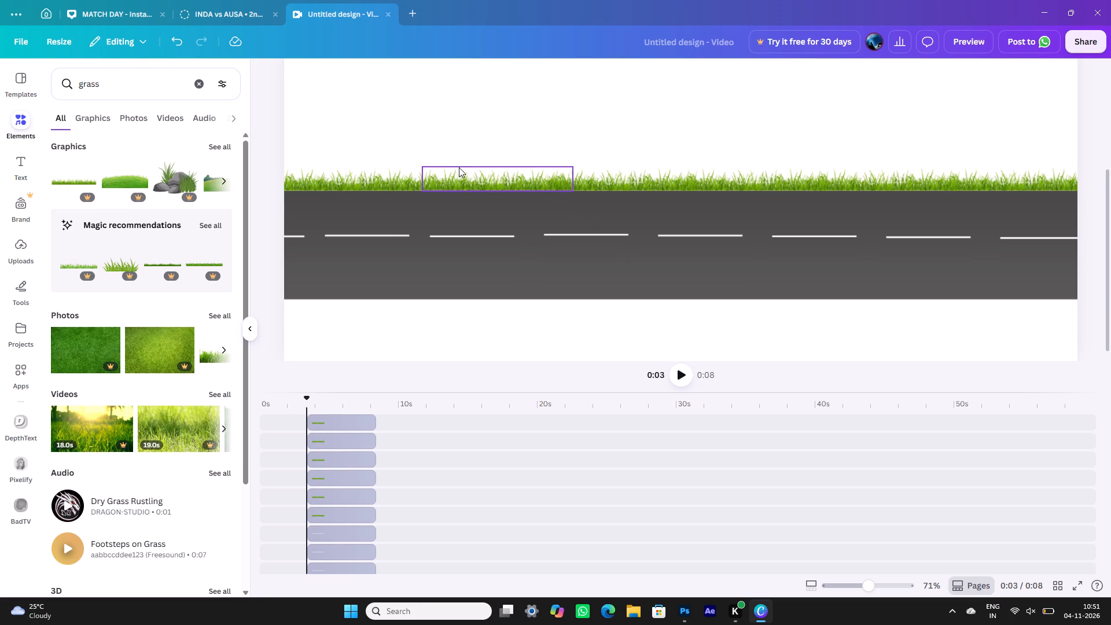
click(332, 177)
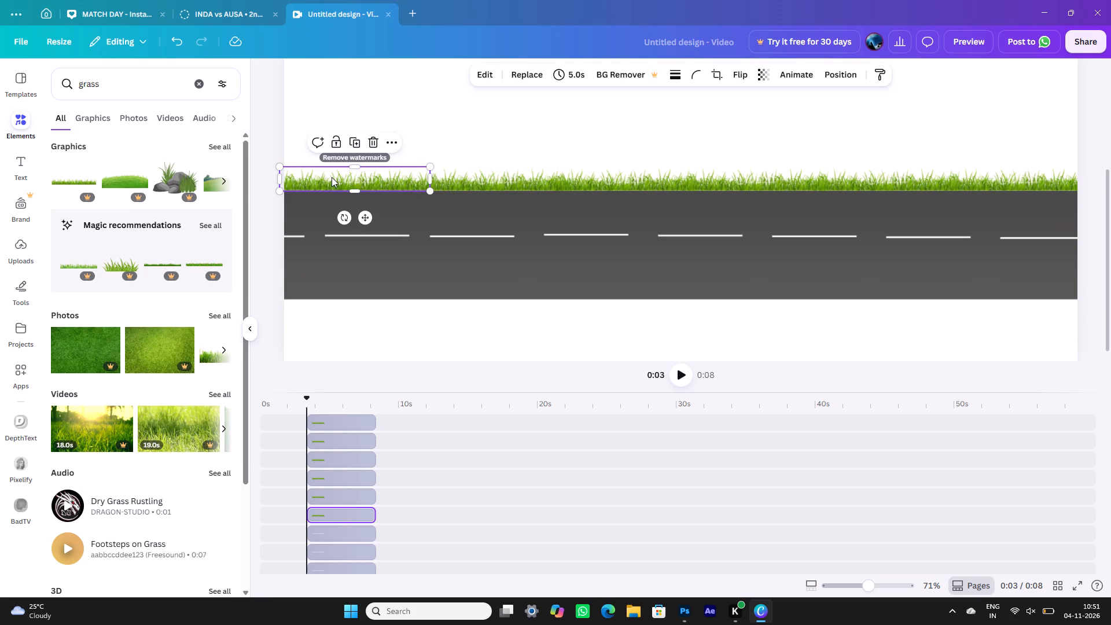
click(347, 141)
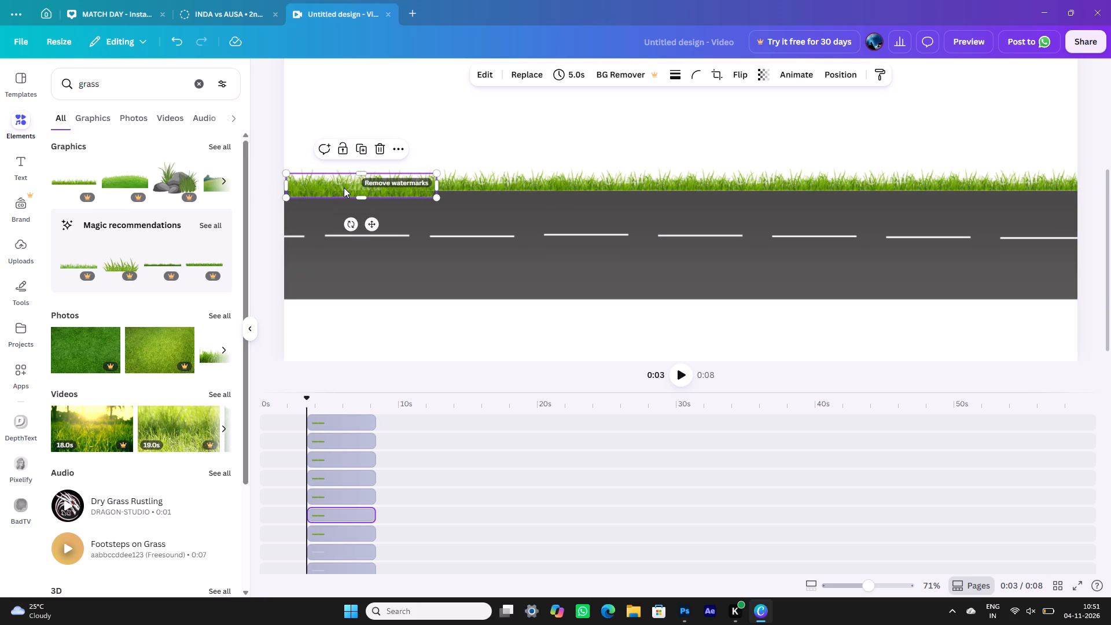
drag(344, 187, 337, 303)
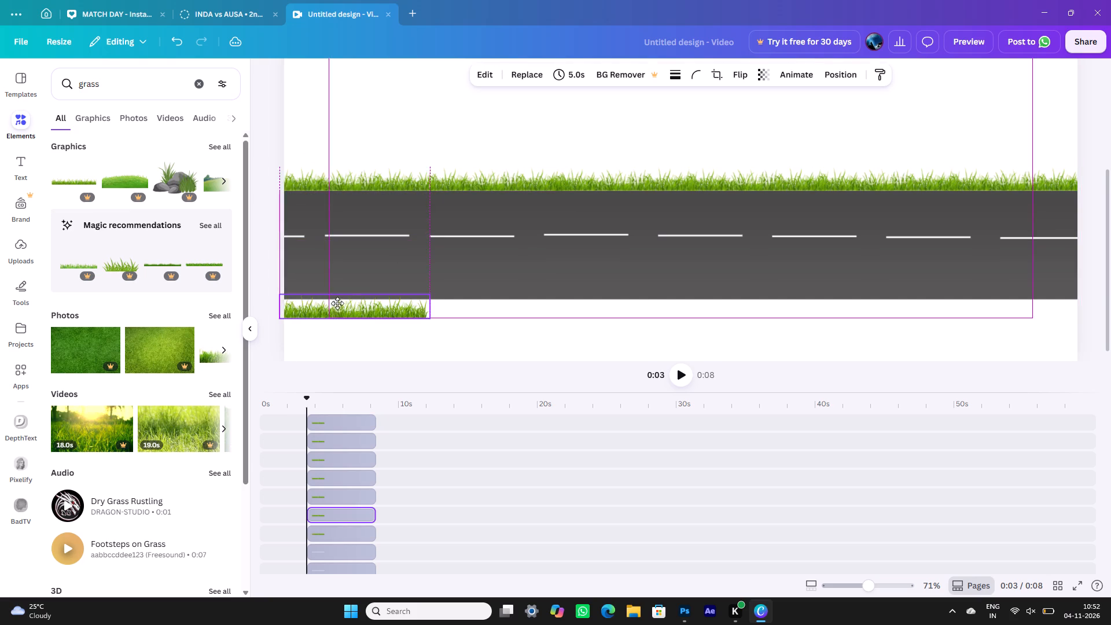
drag(337, 303, 332, 293)
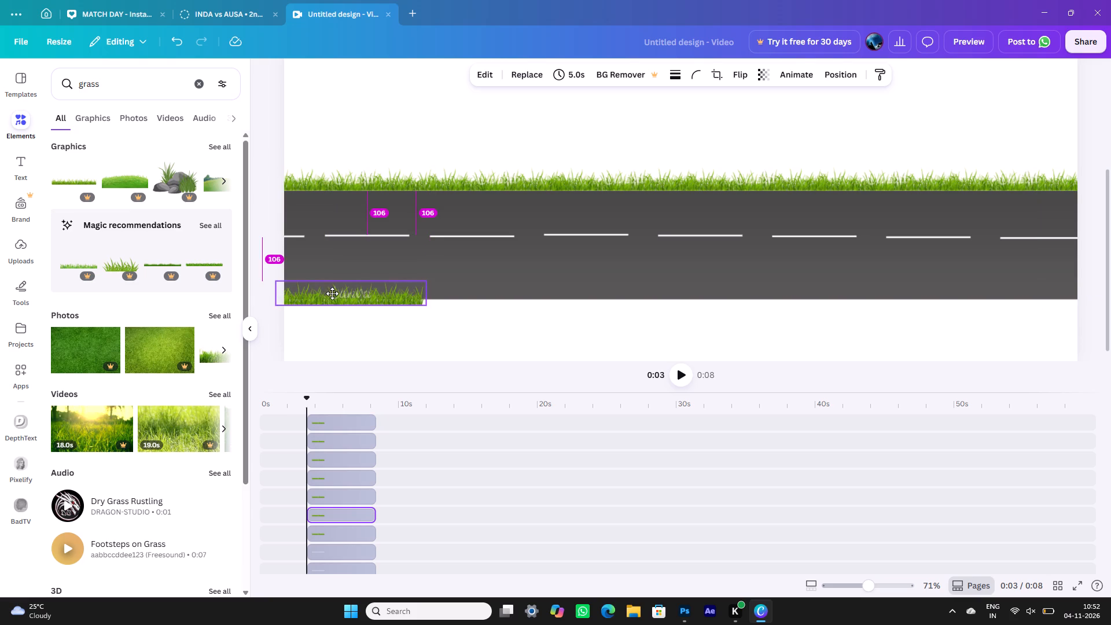
drag(332, 293, 332, 295)
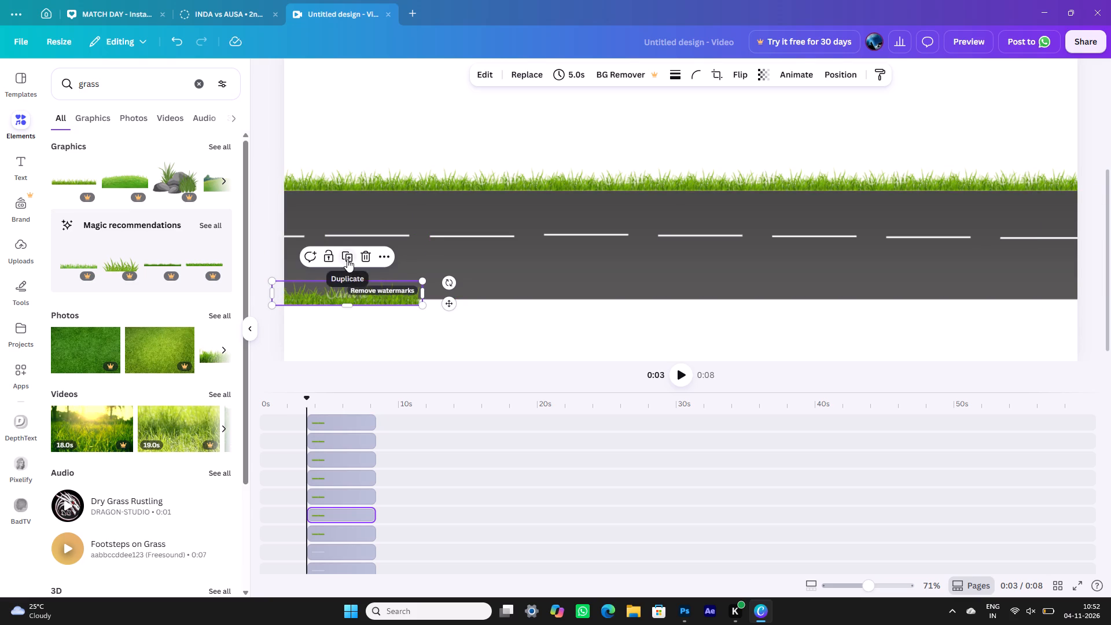
Add six more copies of the grass strip end to end along the road's lower edge, reaching the page's right edge.
click(347, 259)
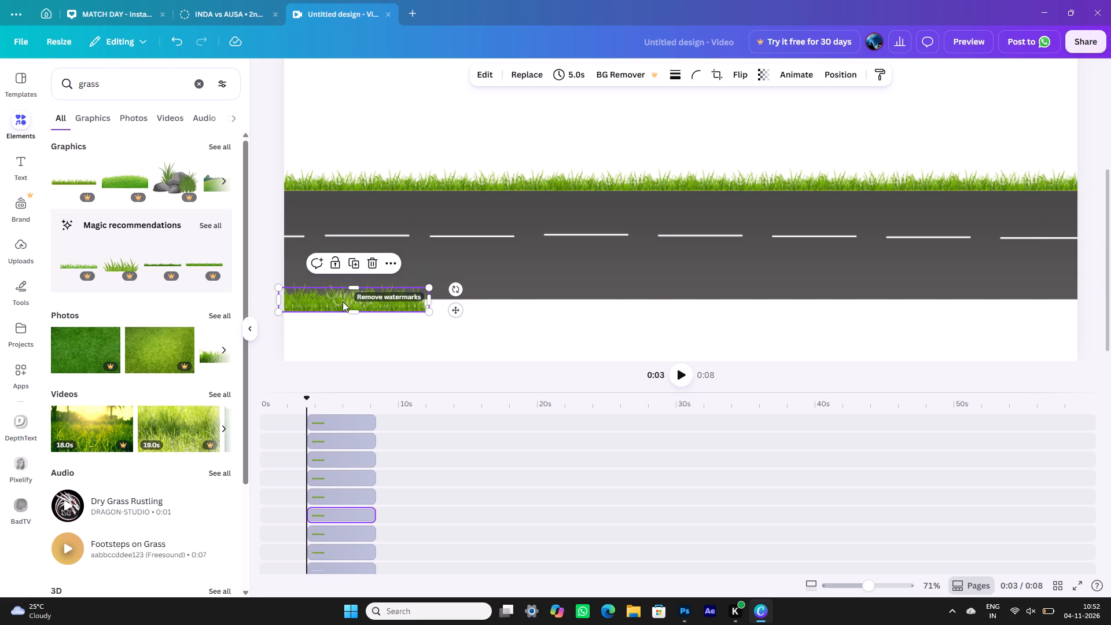
drag(343, 302, 462, 297)
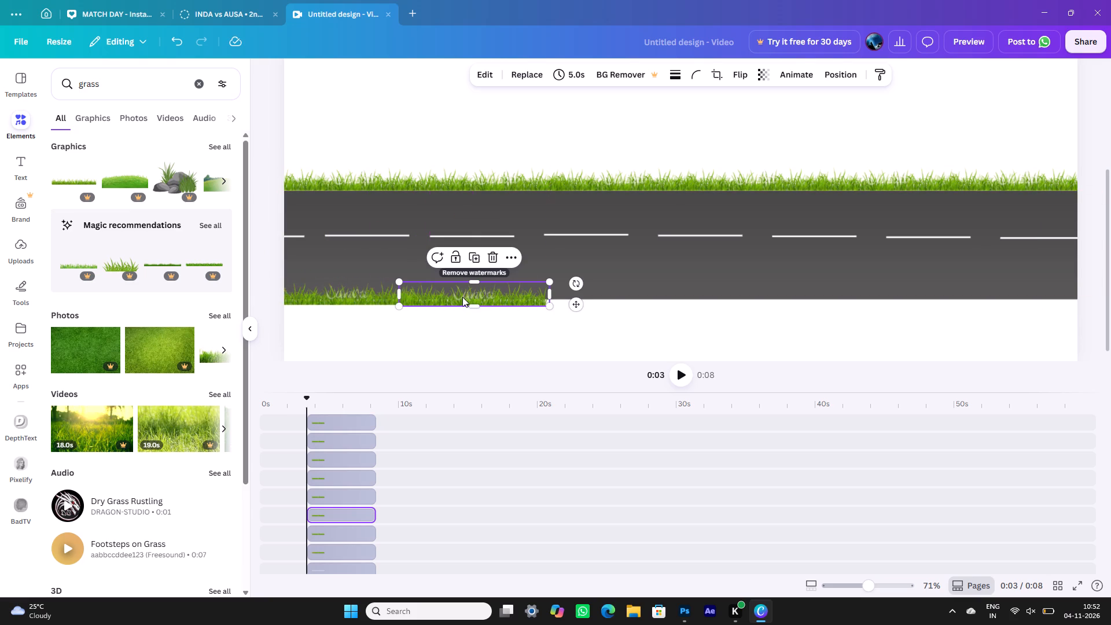
click(470, 260)
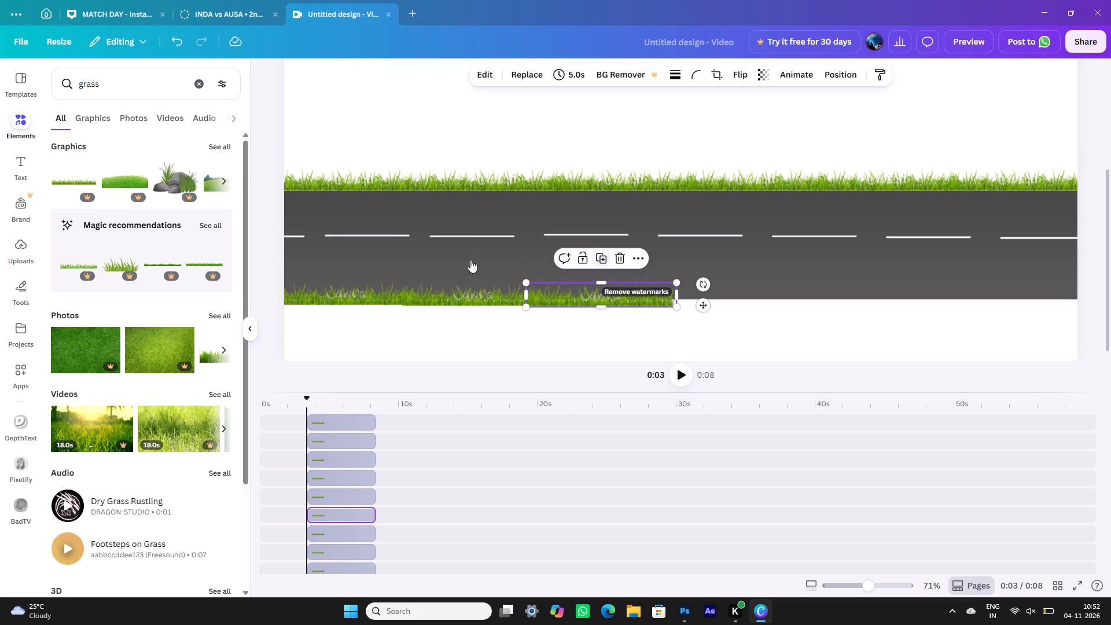
click(604, 255)
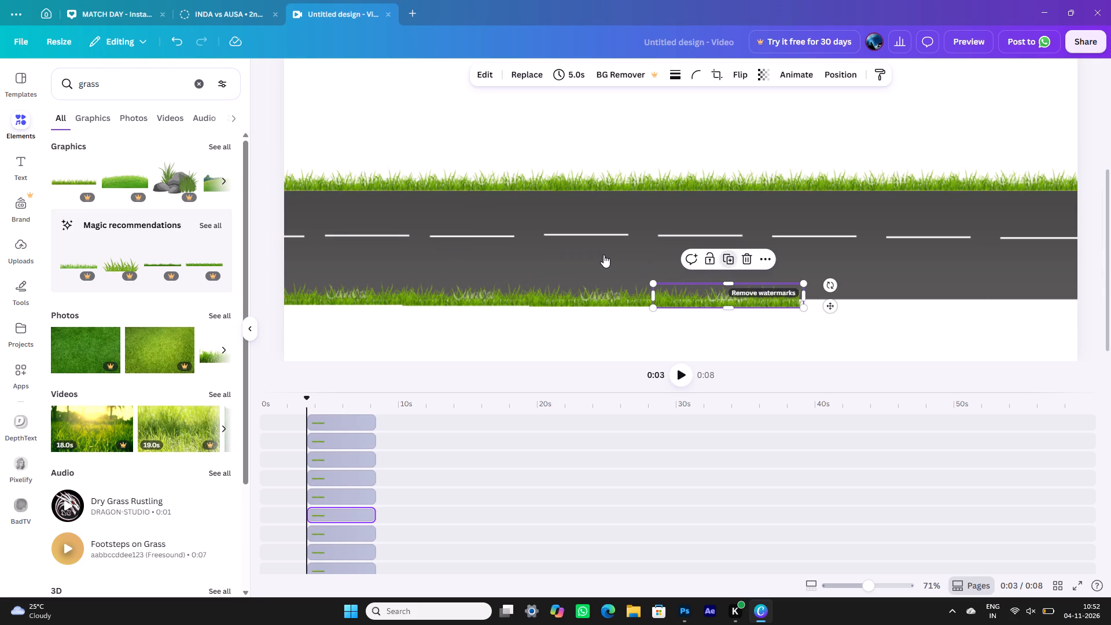
click(726, 259)
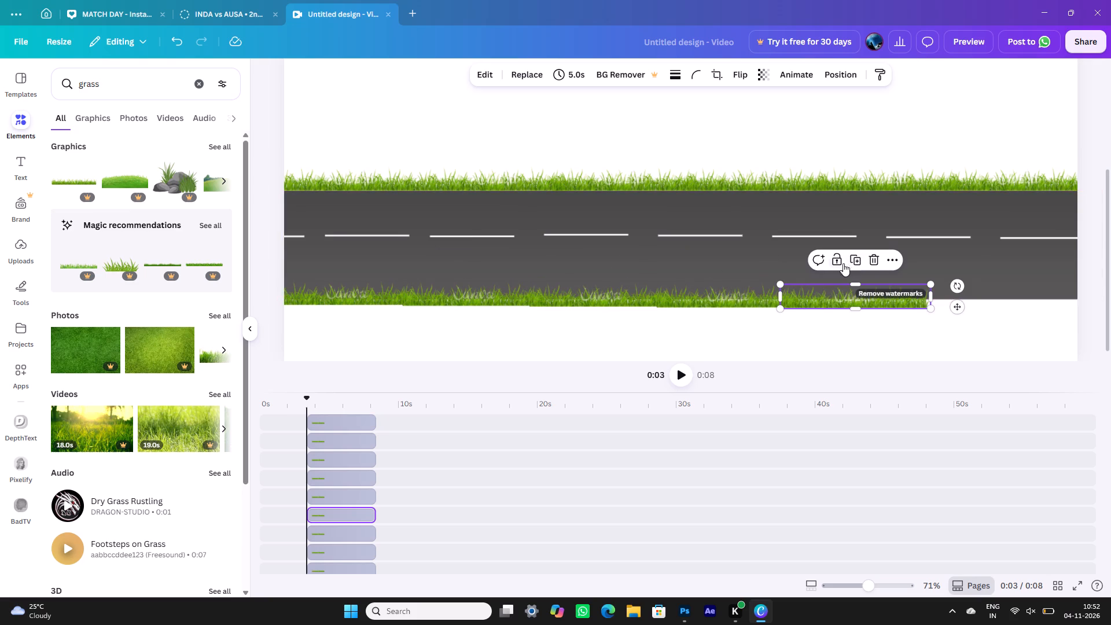
click(851, 262)
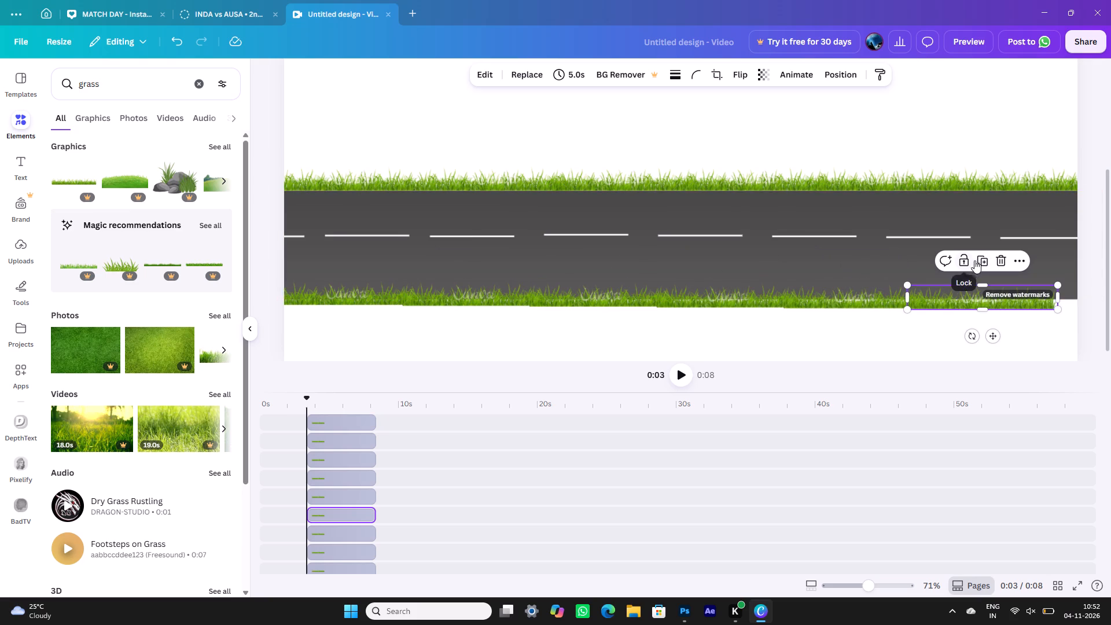
click(984, 260)
click(886, 330)
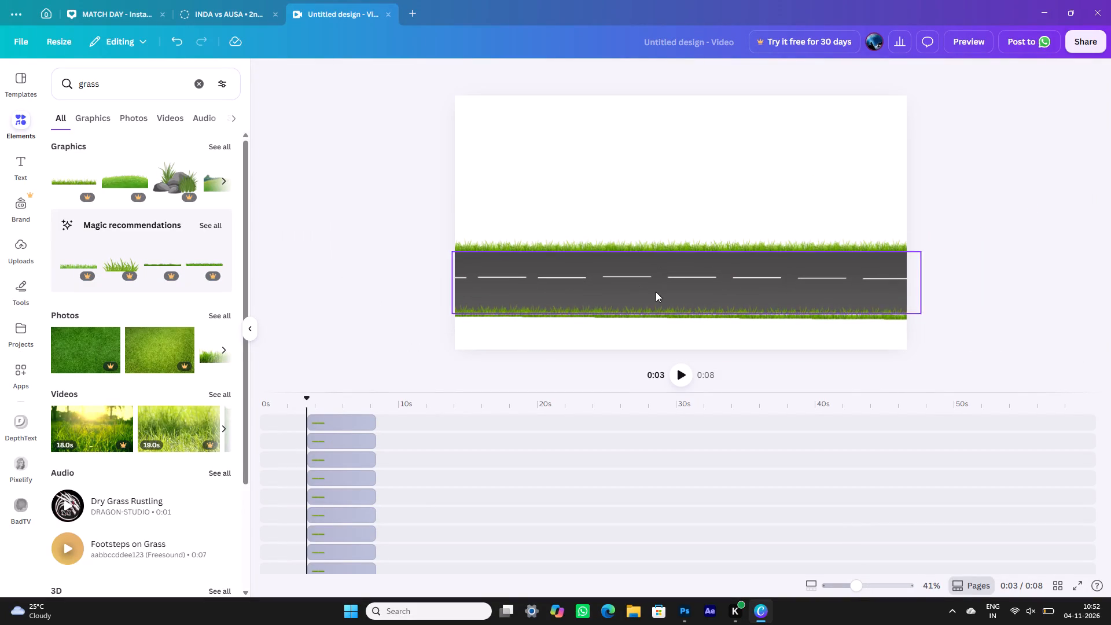
click(397, 260)
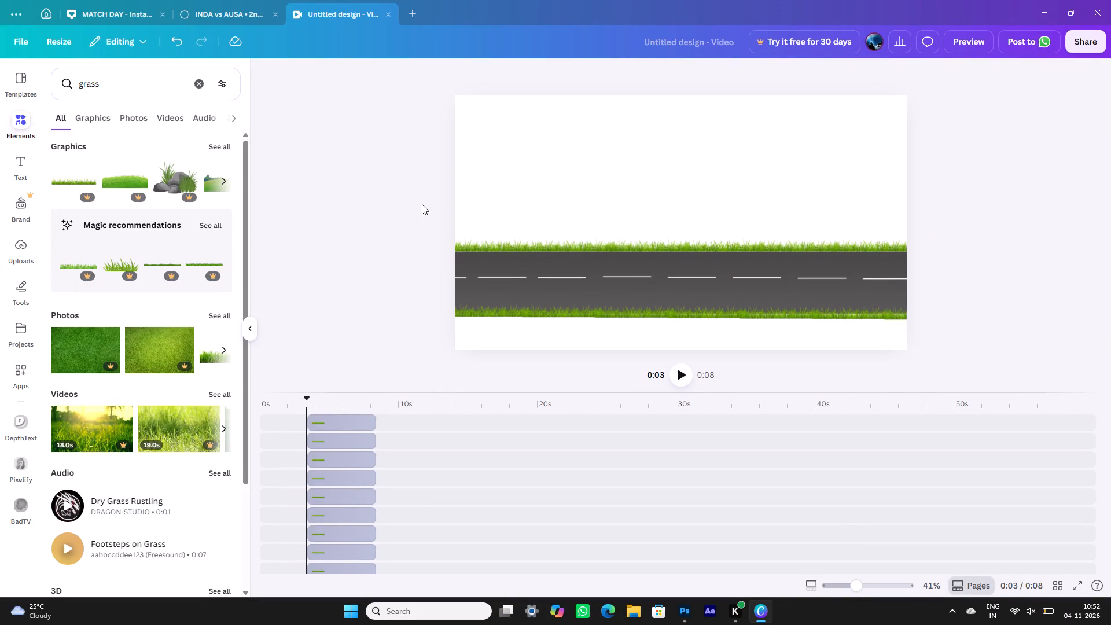
Browse all grass graphics and add the light green meadow with white and orange flowers to the page.
click(217, 181)
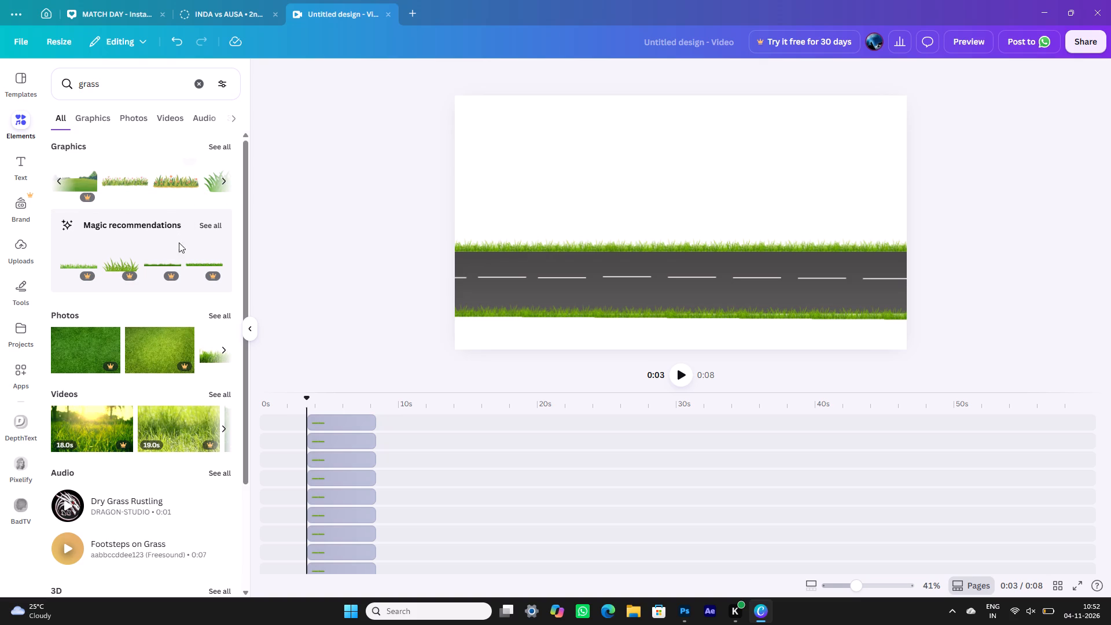
scroll(161, 304, down, 2)
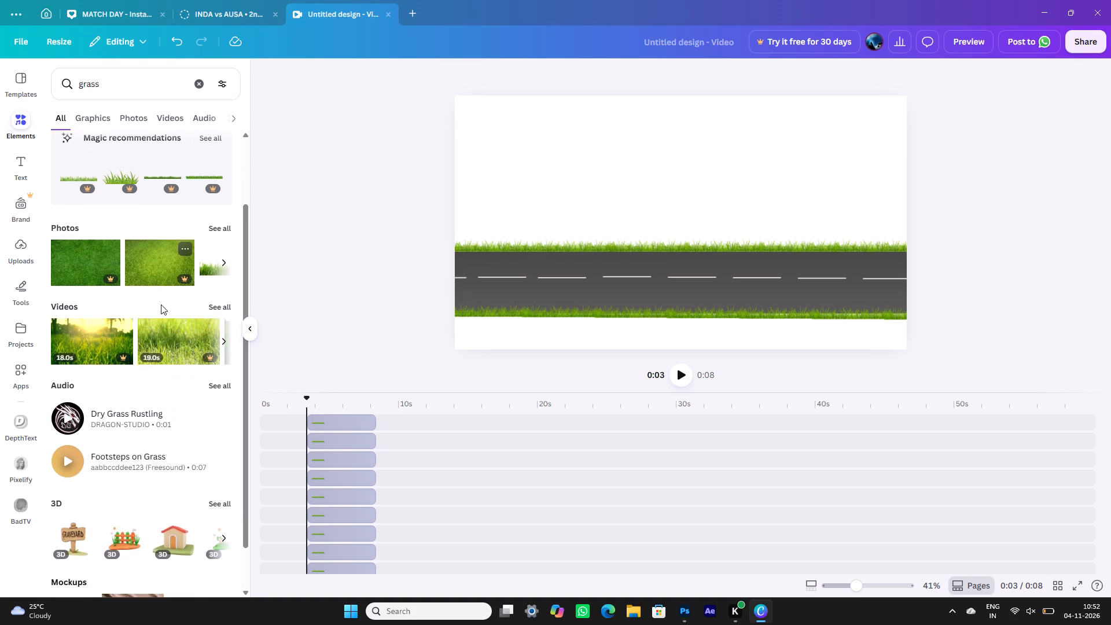
scroll(161, 304, up, 3)
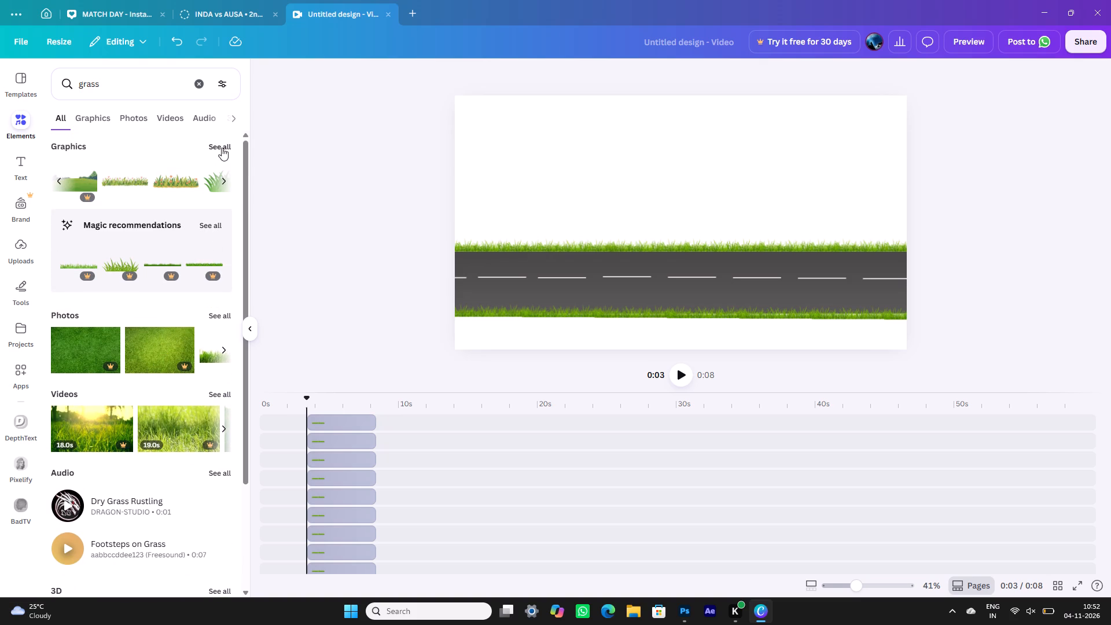
click(222, 146)
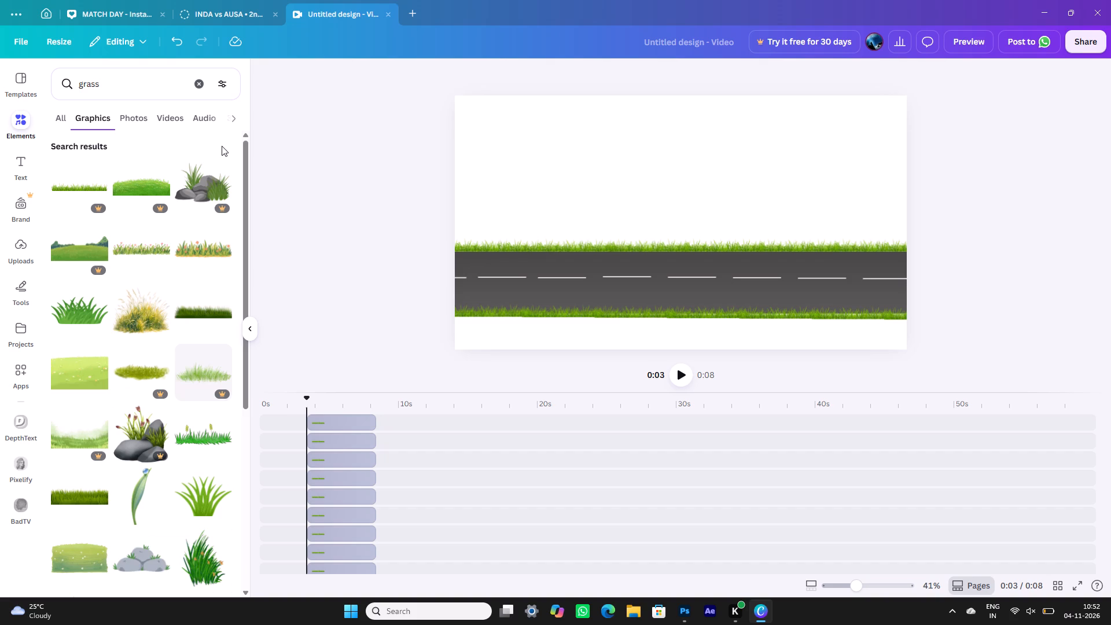
click(65, 380)
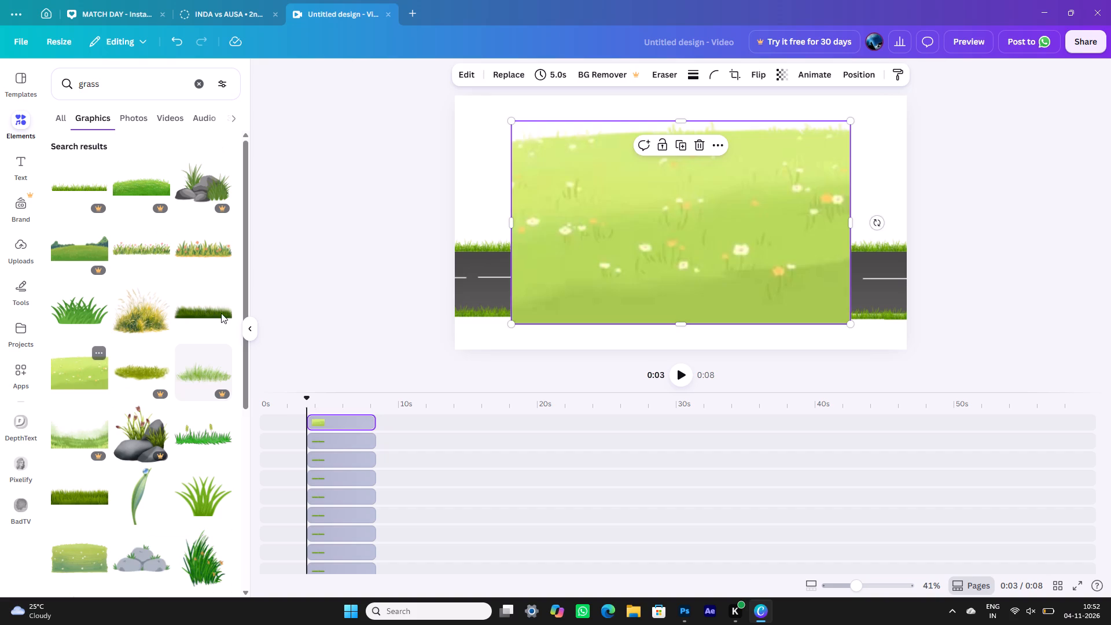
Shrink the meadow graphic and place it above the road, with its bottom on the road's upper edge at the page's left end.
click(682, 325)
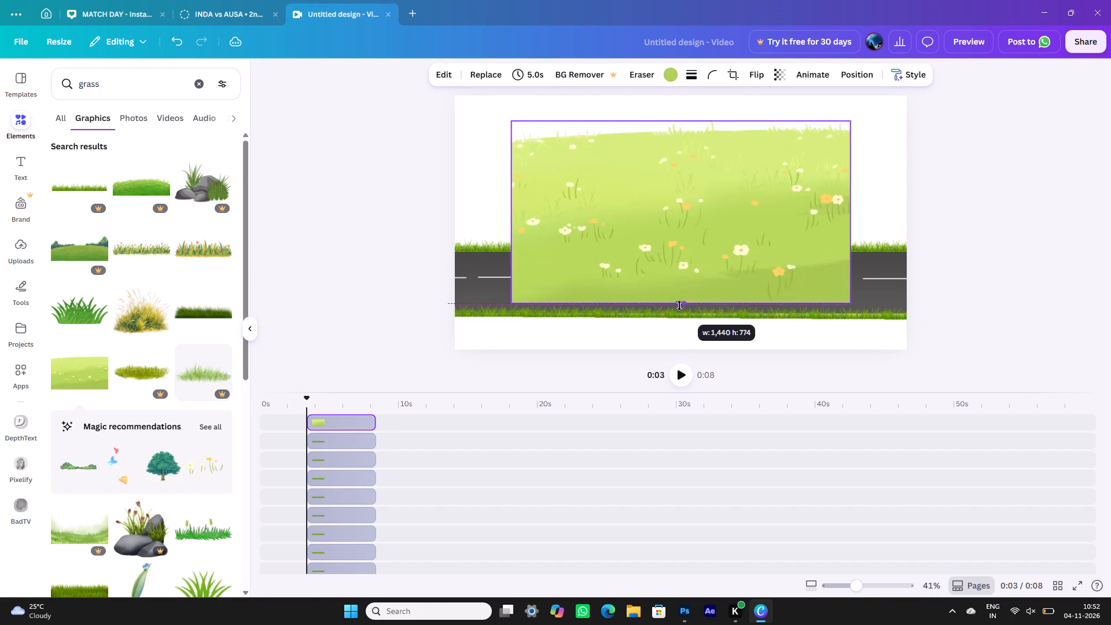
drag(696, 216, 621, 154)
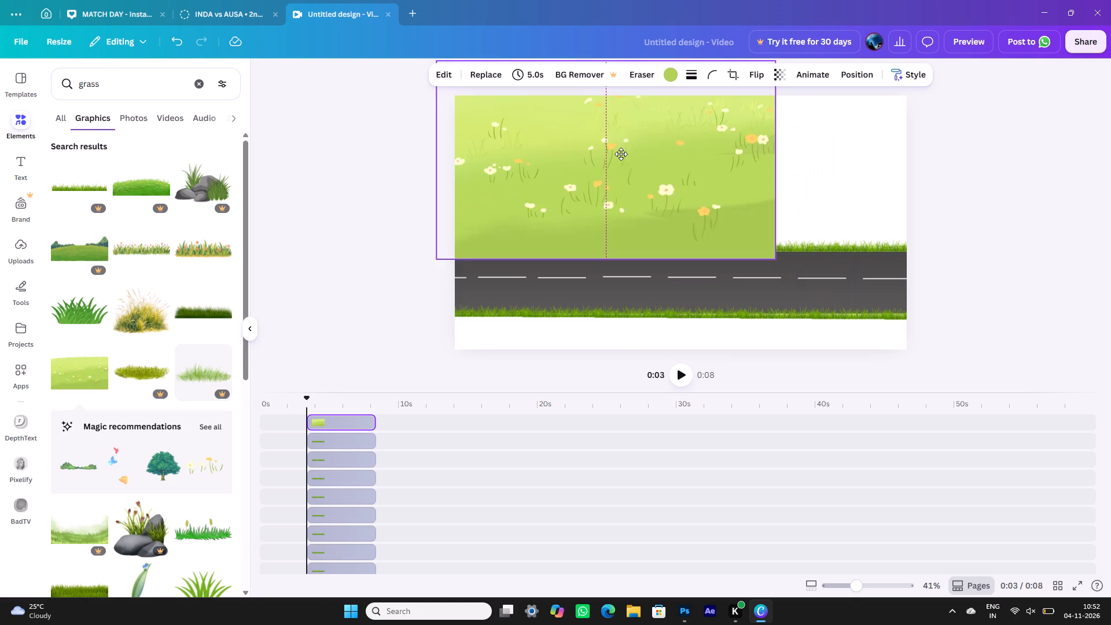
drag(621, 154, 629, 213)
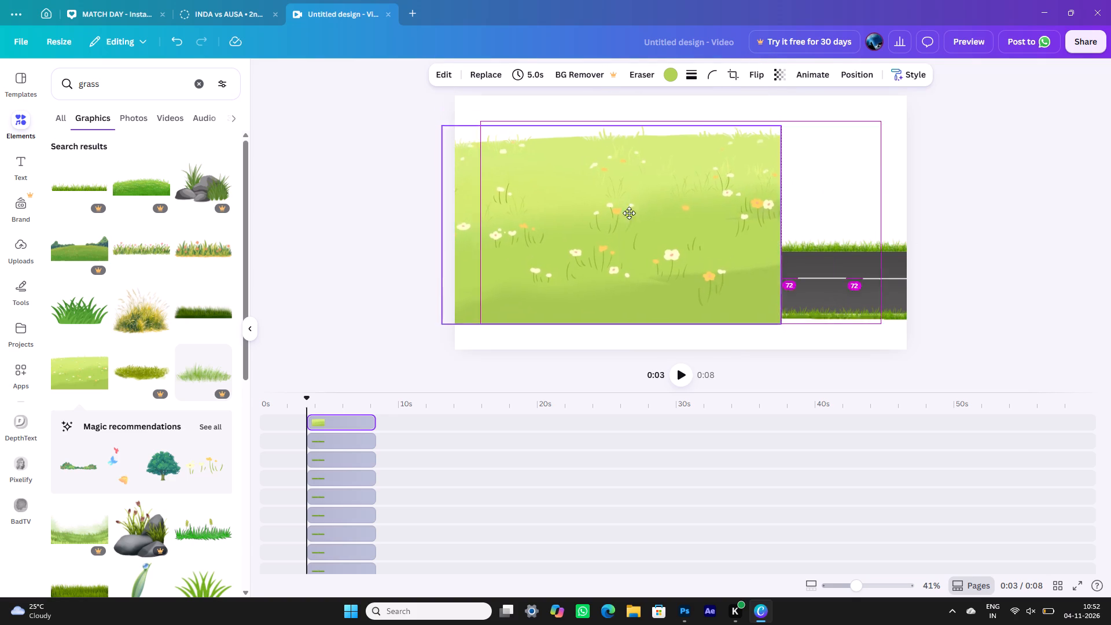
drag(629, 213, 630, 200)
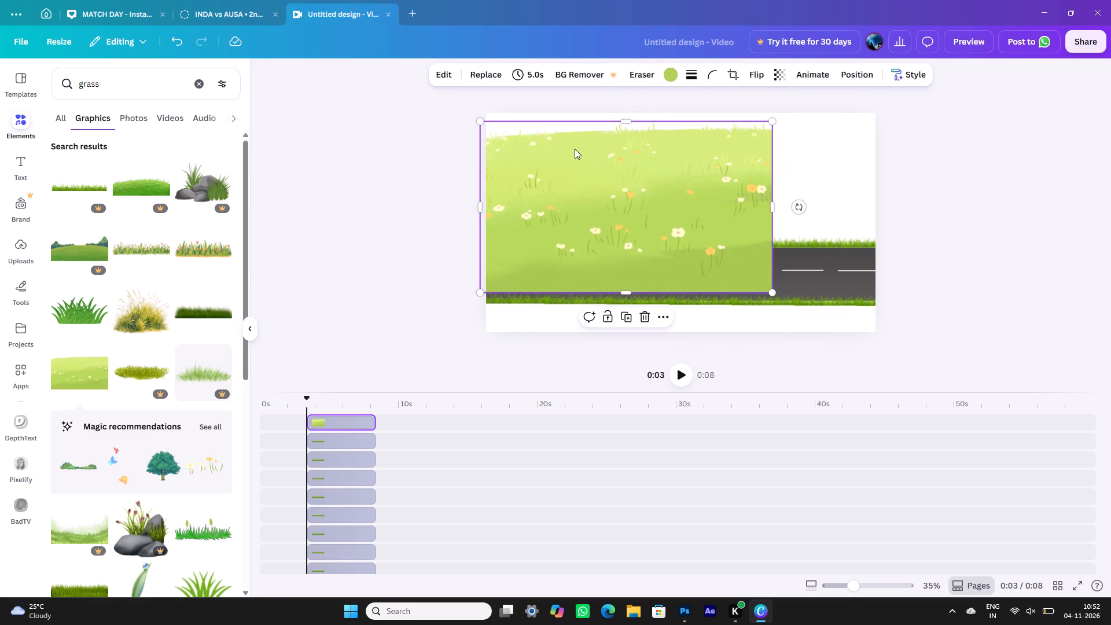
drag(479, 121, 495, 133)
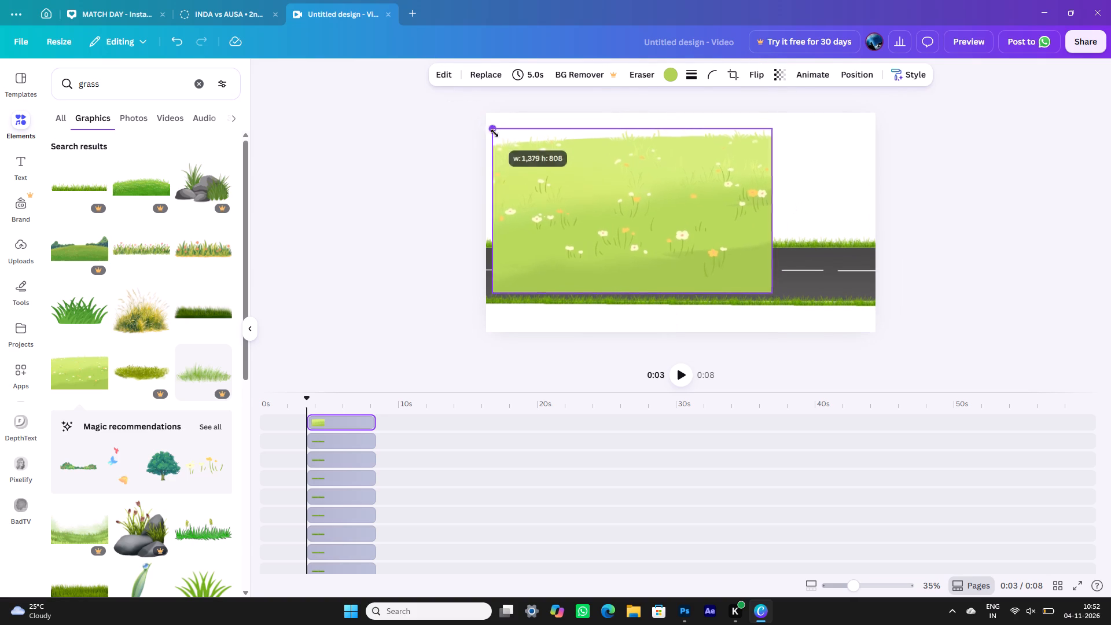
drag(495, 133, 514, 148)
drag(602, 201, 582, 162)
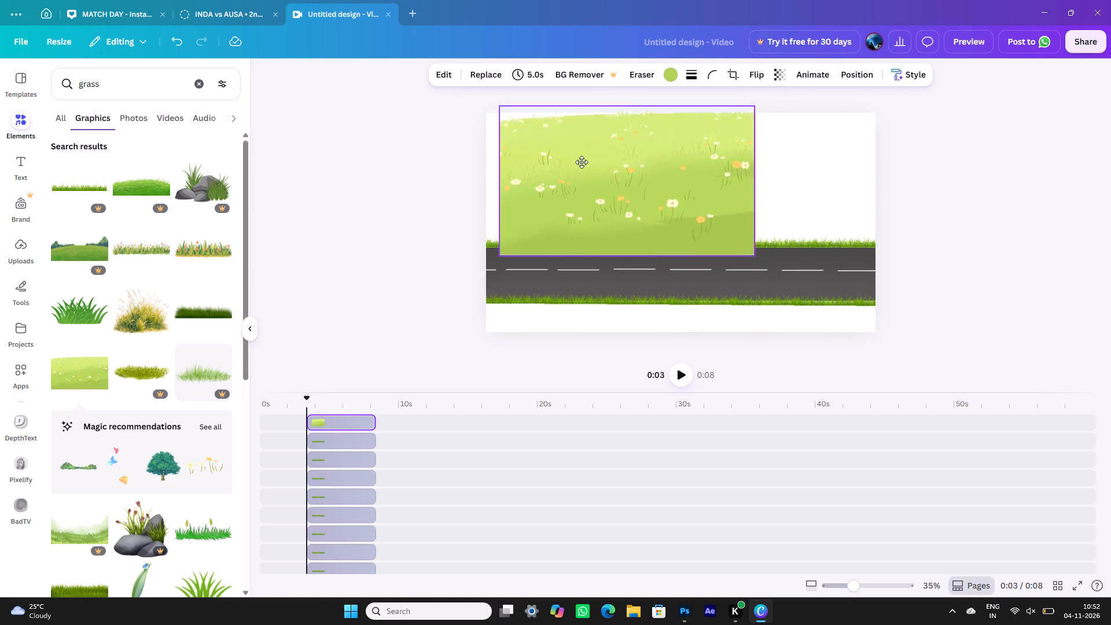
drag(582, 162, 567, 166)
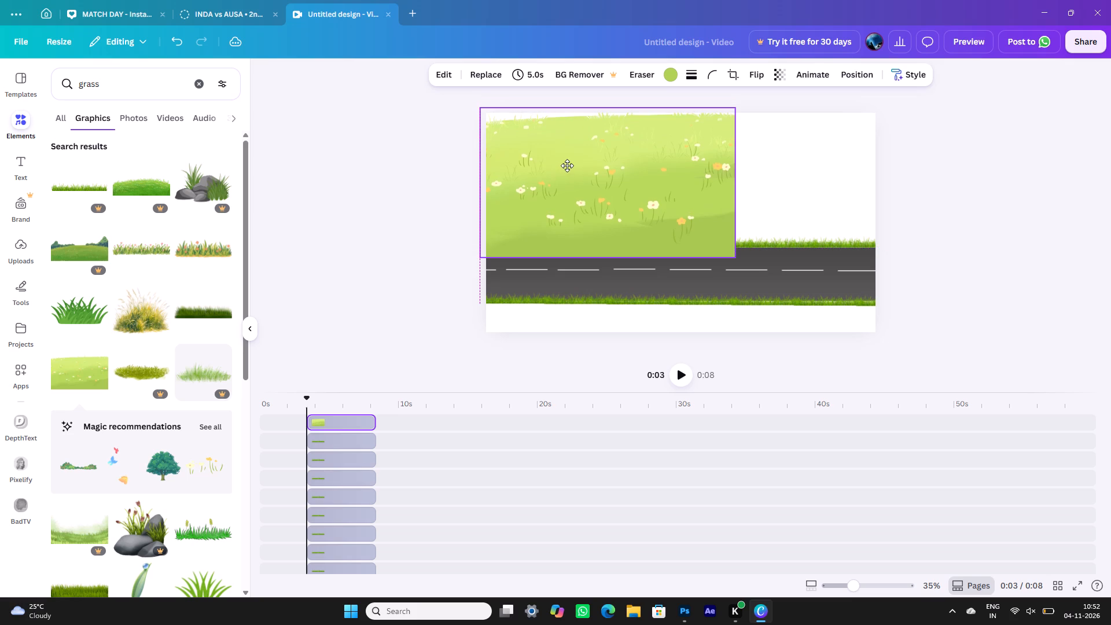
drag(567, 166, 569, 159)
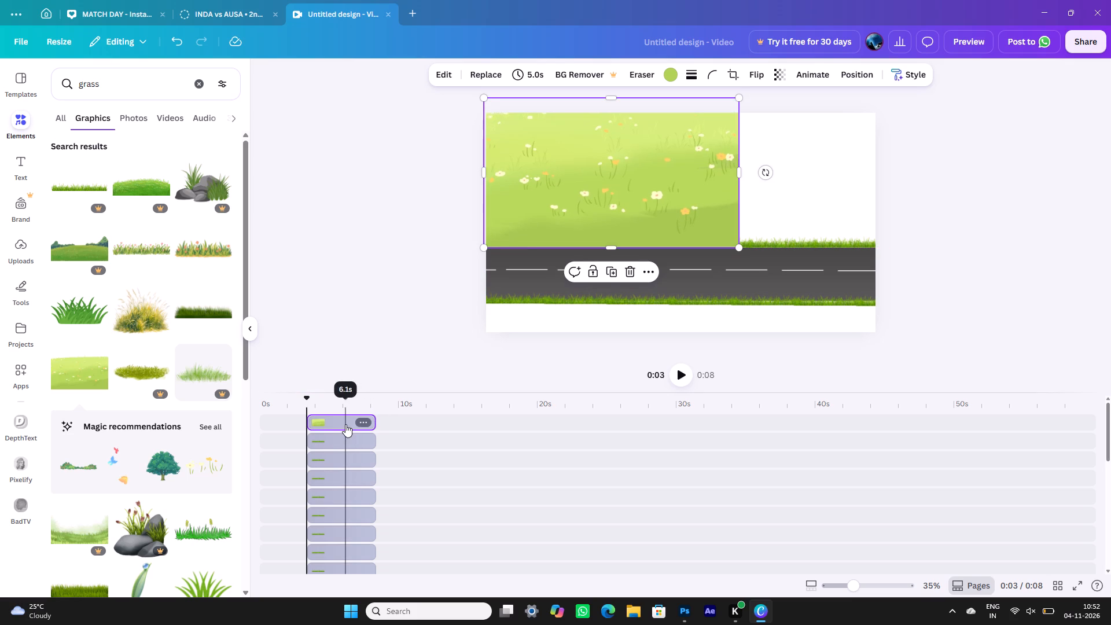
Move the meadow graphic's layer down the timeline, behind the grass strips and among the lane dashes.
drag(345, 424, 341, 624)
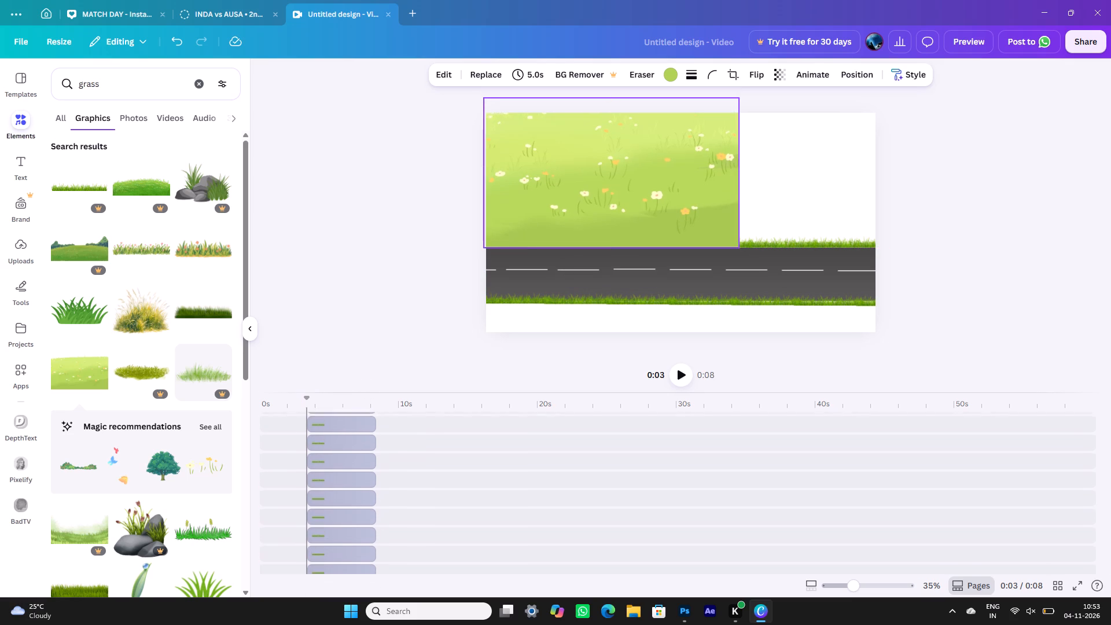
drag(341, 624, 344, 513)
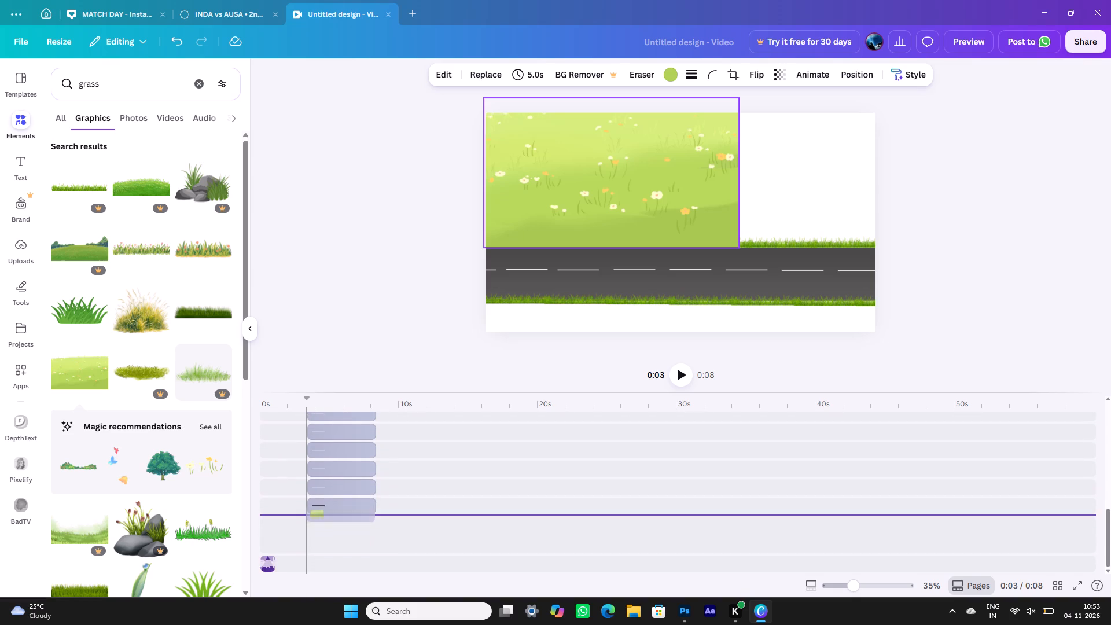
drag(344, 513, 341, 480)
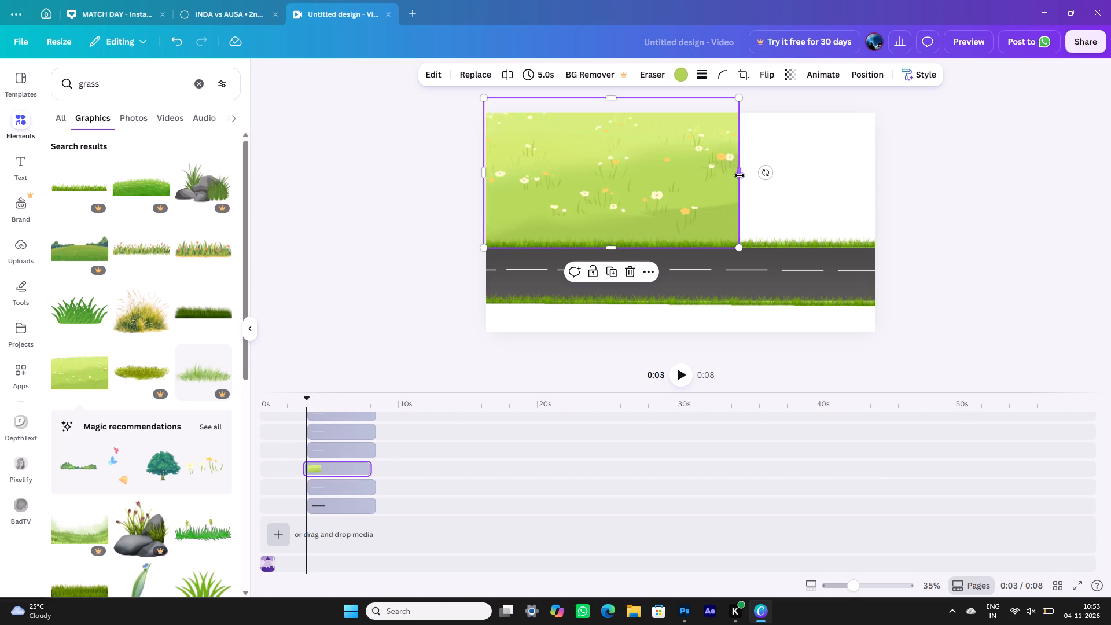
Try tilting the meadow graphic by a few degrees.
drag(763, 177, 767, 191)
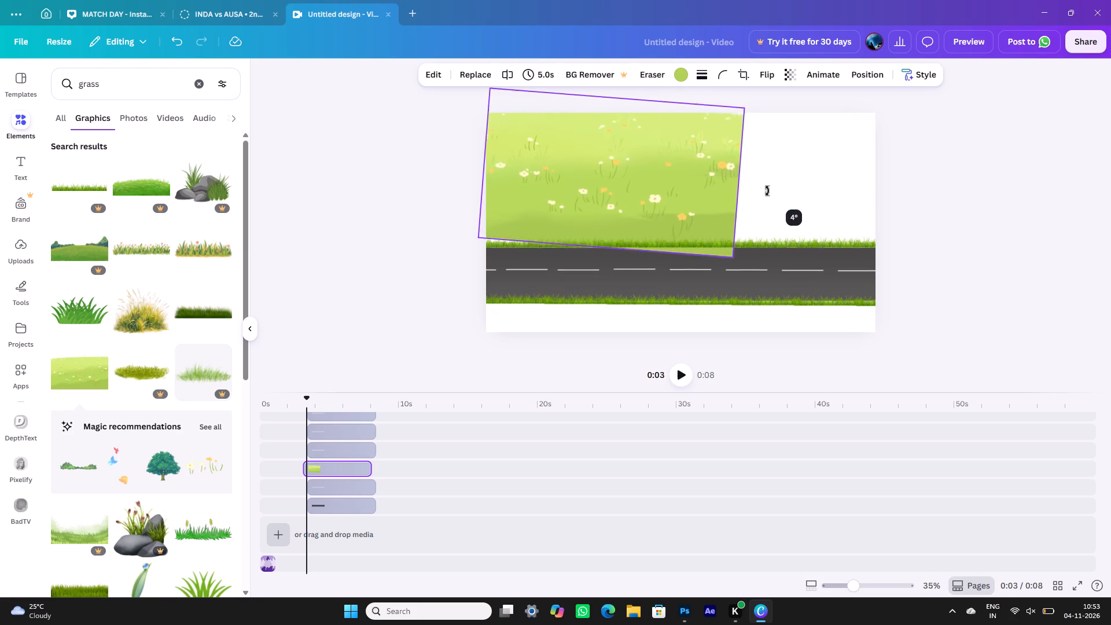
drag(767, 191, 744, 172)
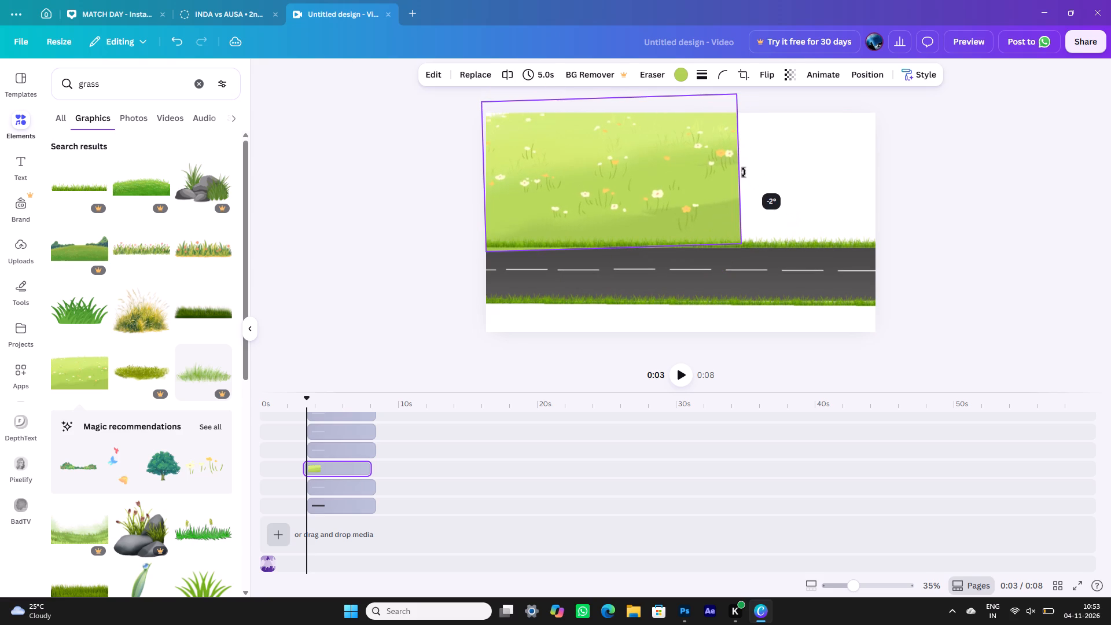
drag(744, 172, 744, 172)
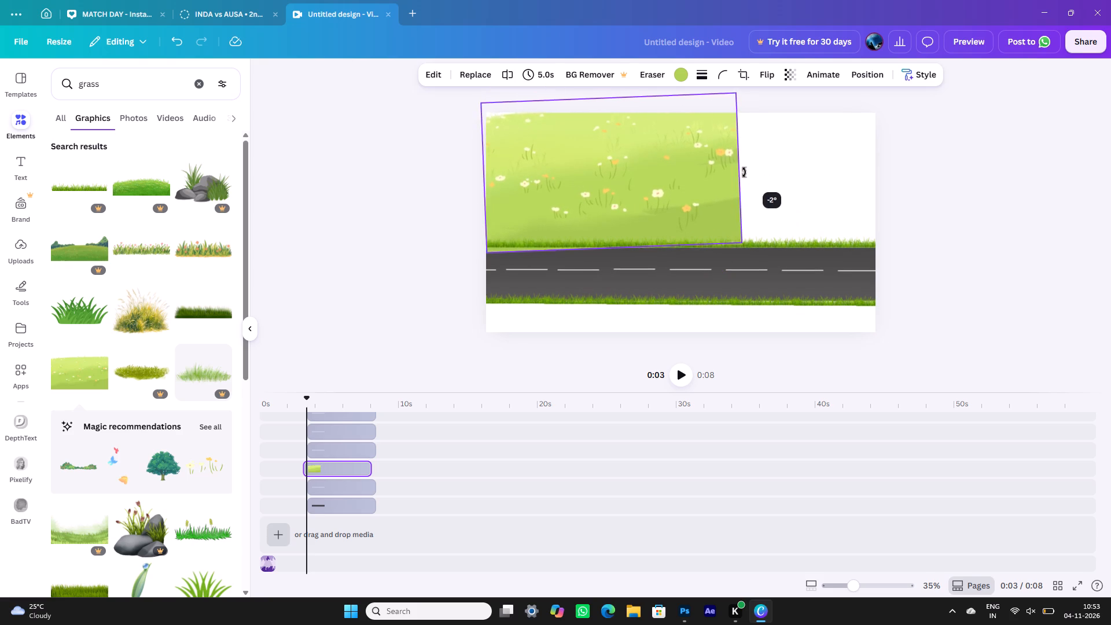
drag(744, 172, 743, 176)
Move the meadow graphic onto the main video track below the road layer so it fills the page as the background.
scroll(533, 423, up, 1)
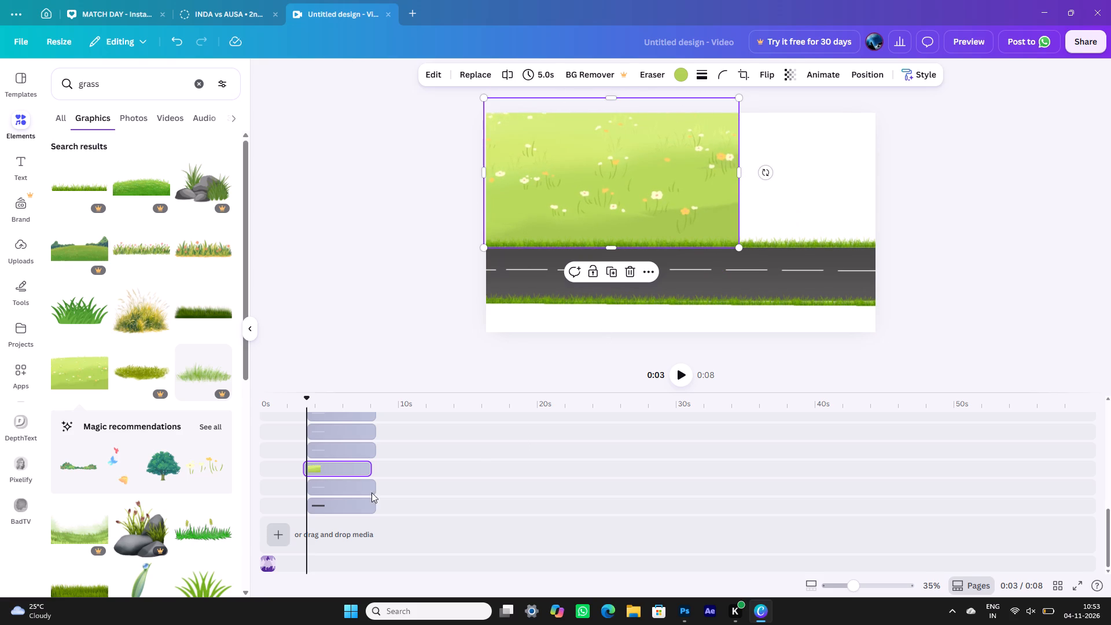
drag(337, 469, 336, 517)
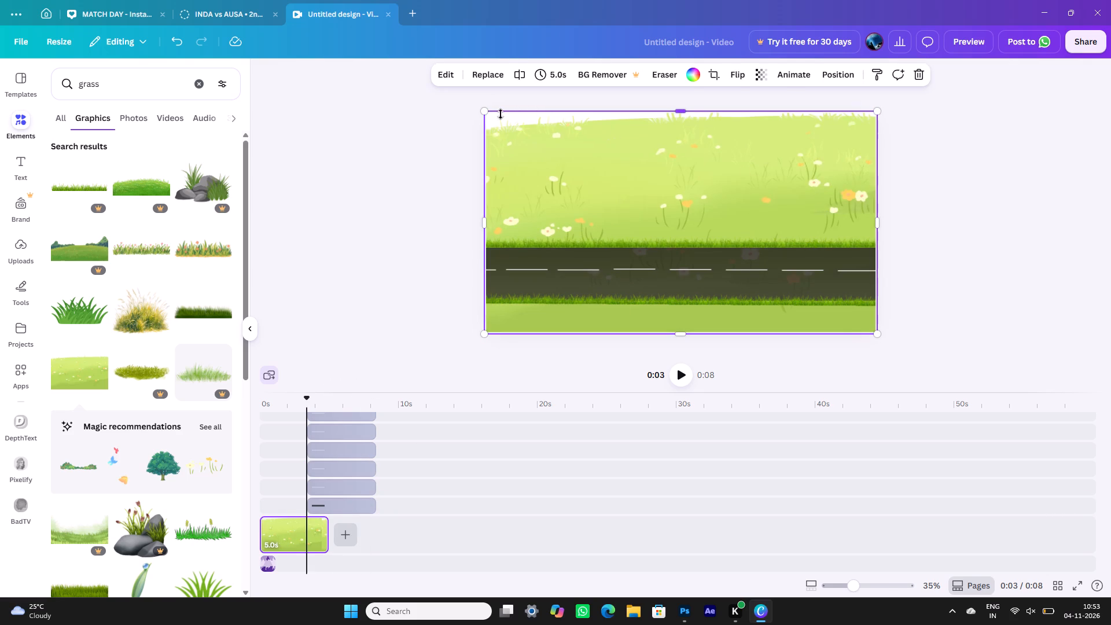
click(485, 111)
click(1000, 249)
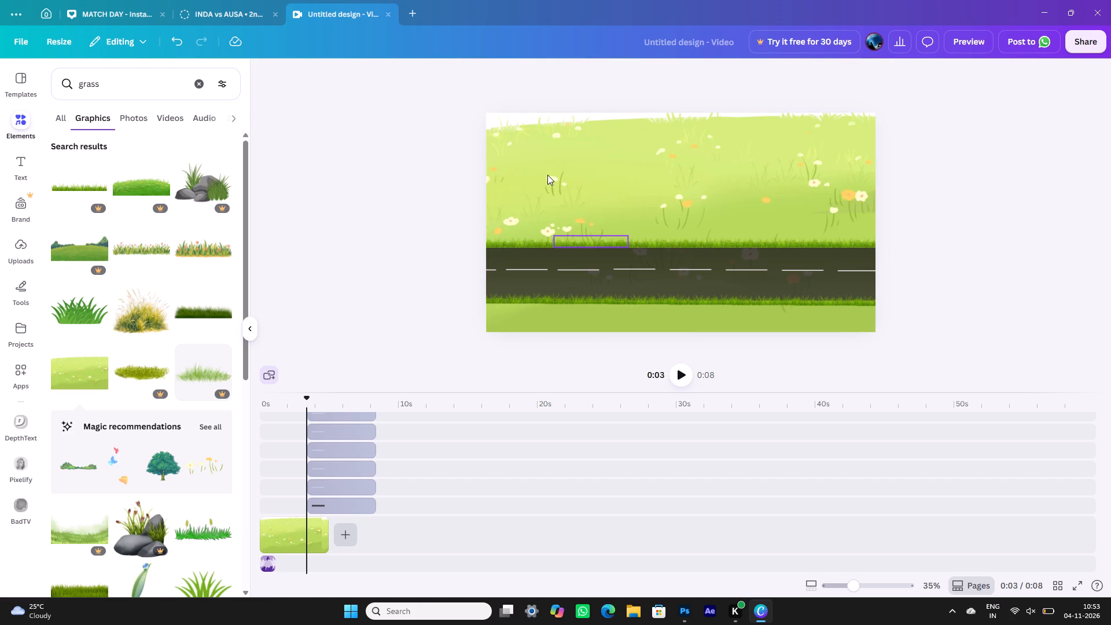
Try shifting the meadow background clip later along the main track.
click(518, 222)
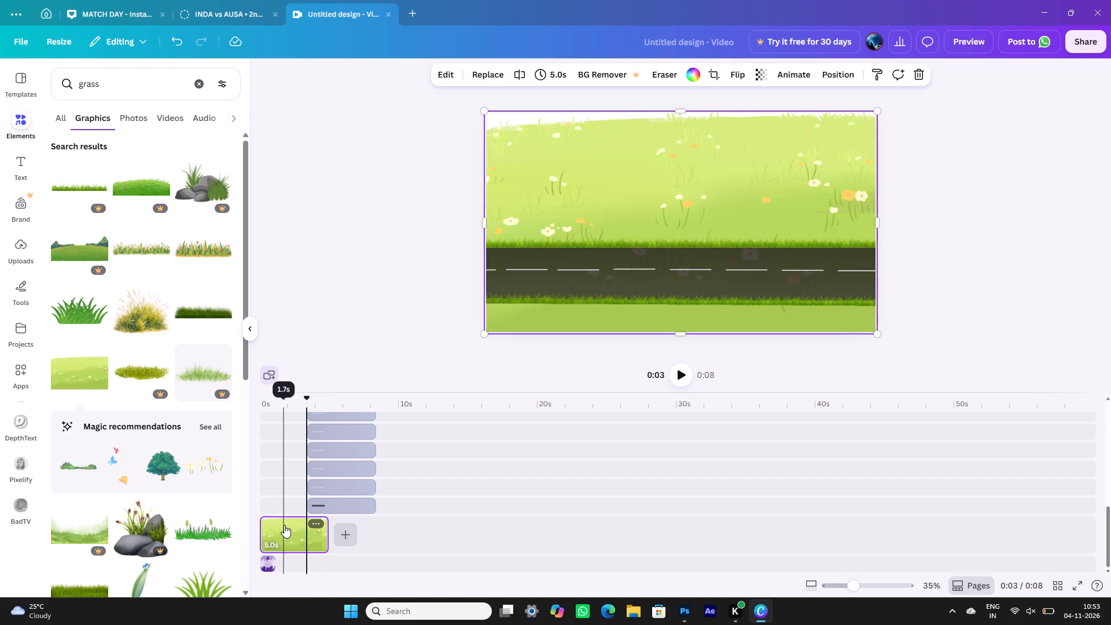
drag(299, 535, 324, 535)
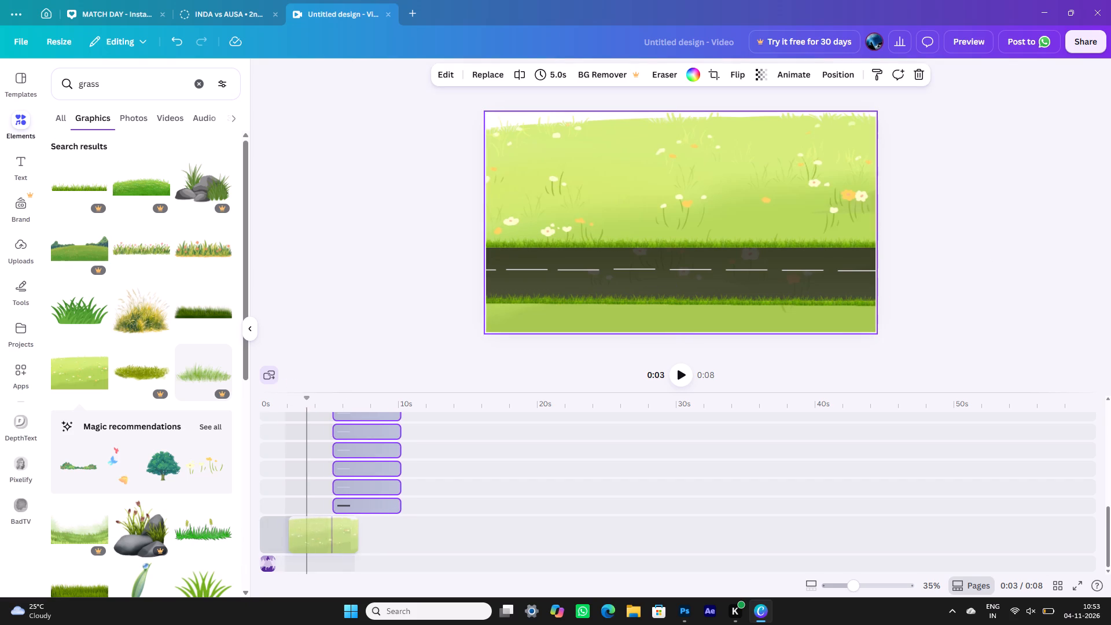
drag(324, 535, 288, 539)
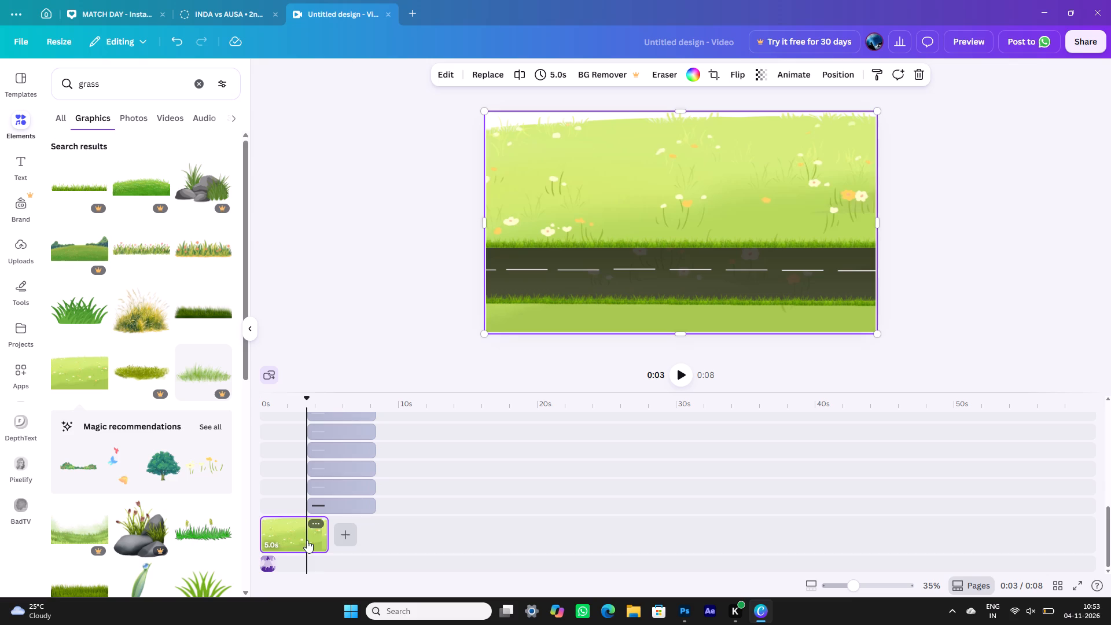
Trim the meadow background clip on the main track to 4.6 s.
drag(316, 538, 306, 537)
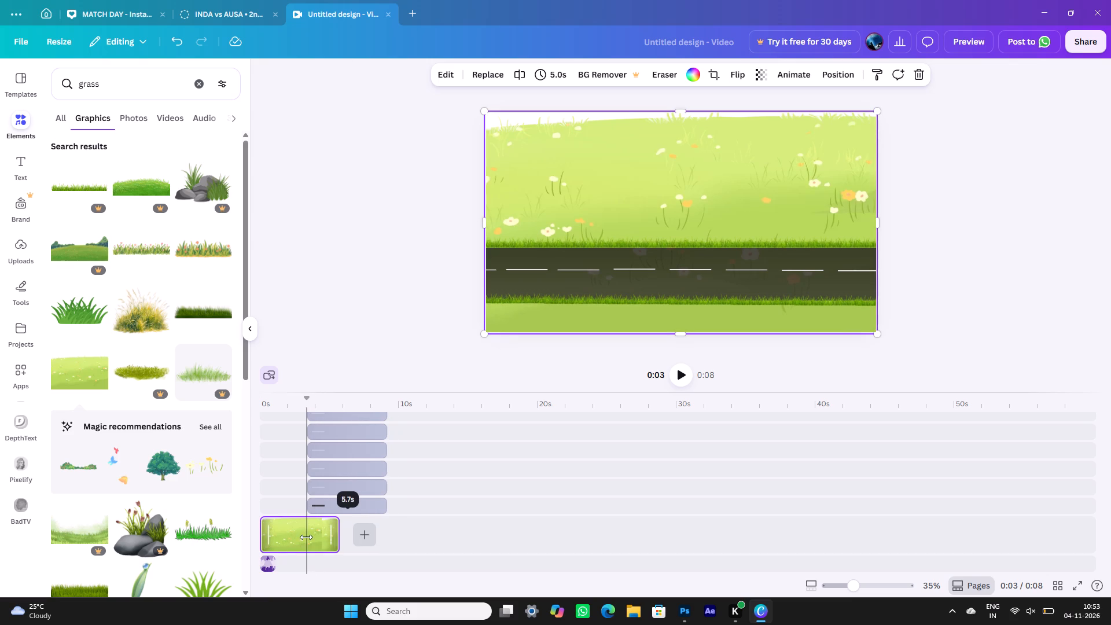
drag(306, 537, 311, 537)
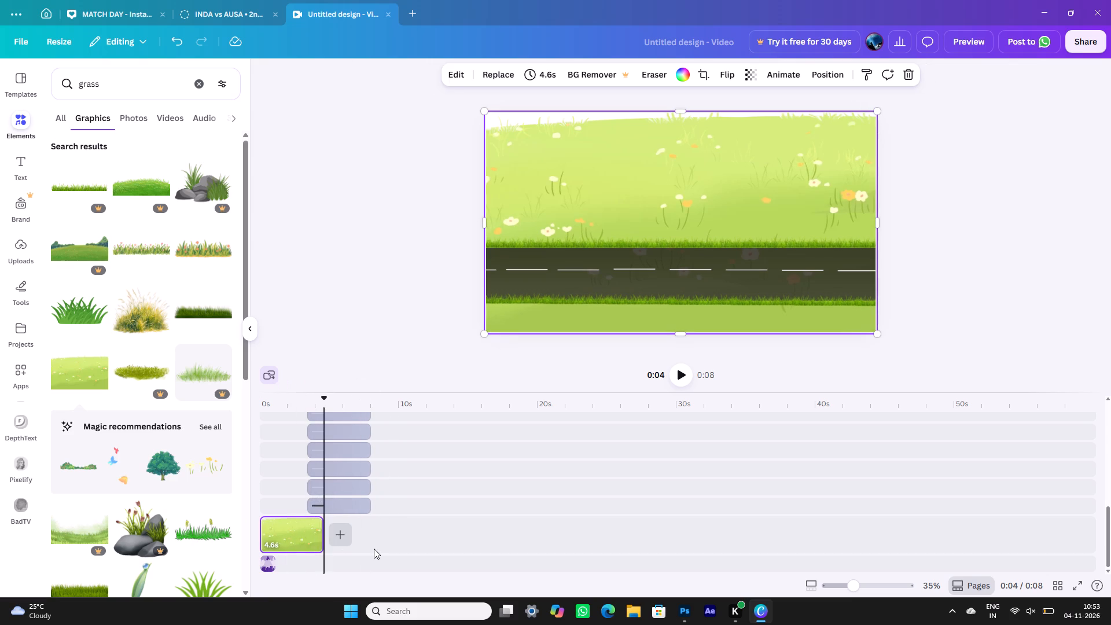
click(374, 549)
click(296, 539)
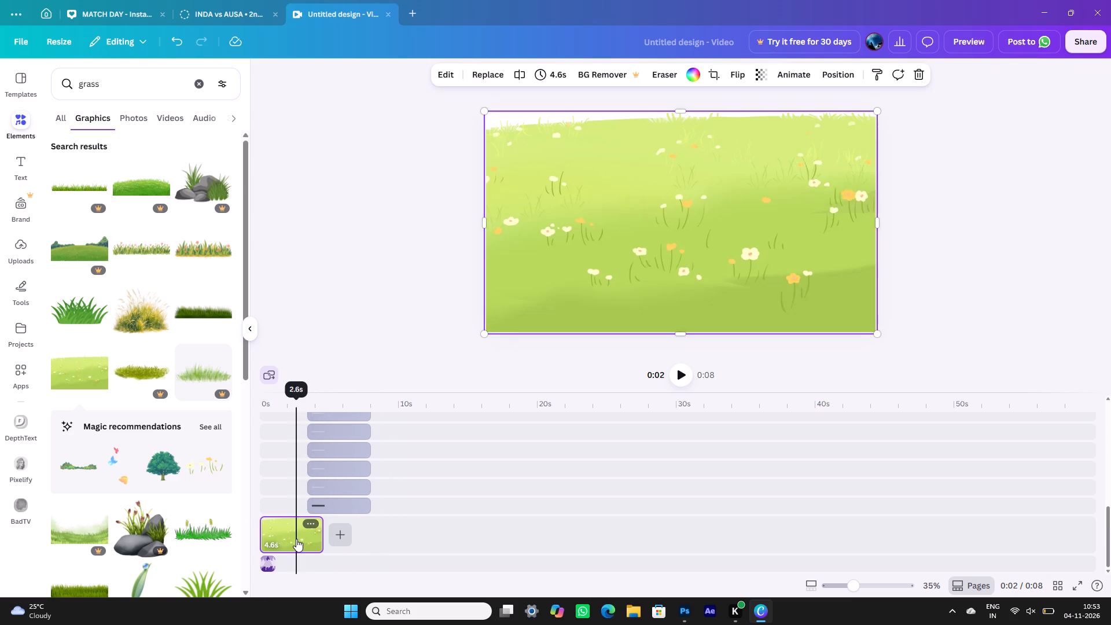
click(296, 539)
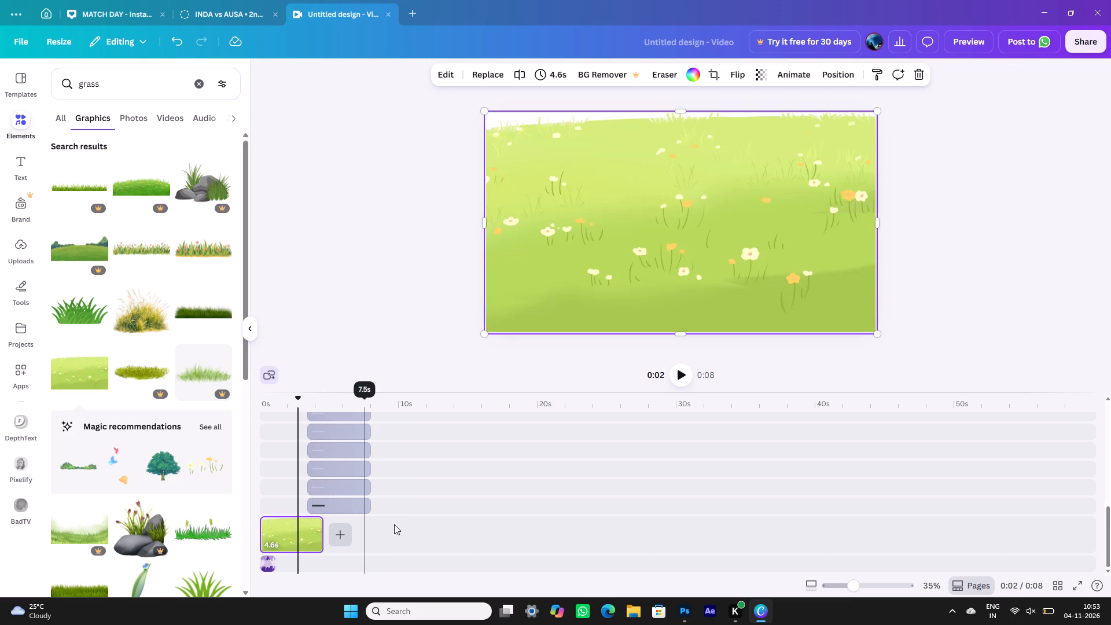
Select the road, lane dash and lower grass layers together and move them to start at 0 s, aligned with the meadow clip.
drag(364, 524, 330, 523)
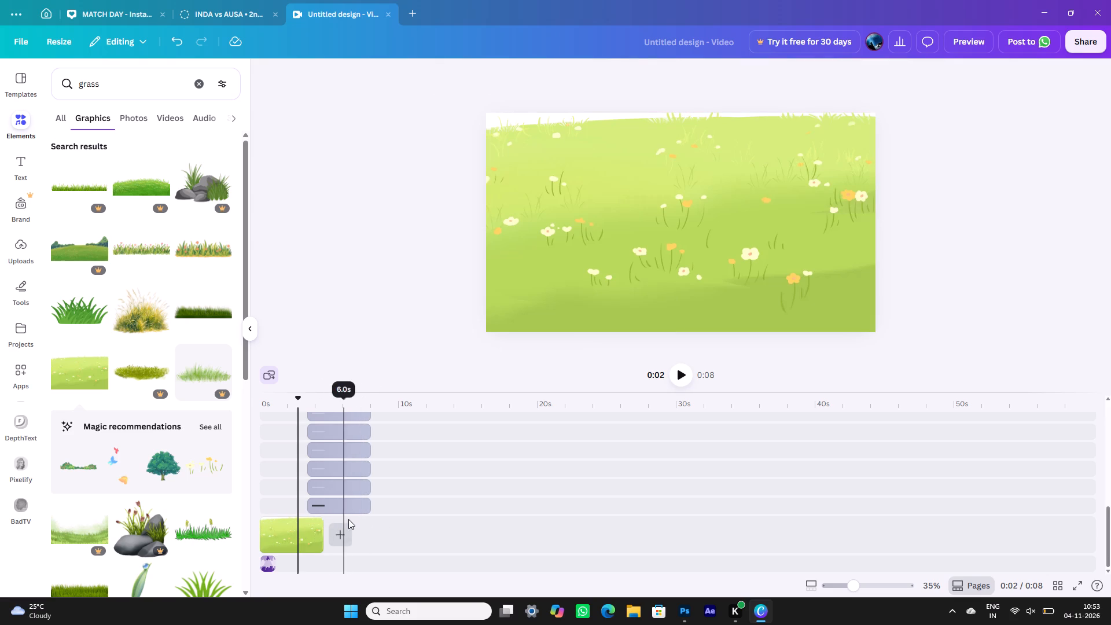
drag(356, 517, 293, 253)
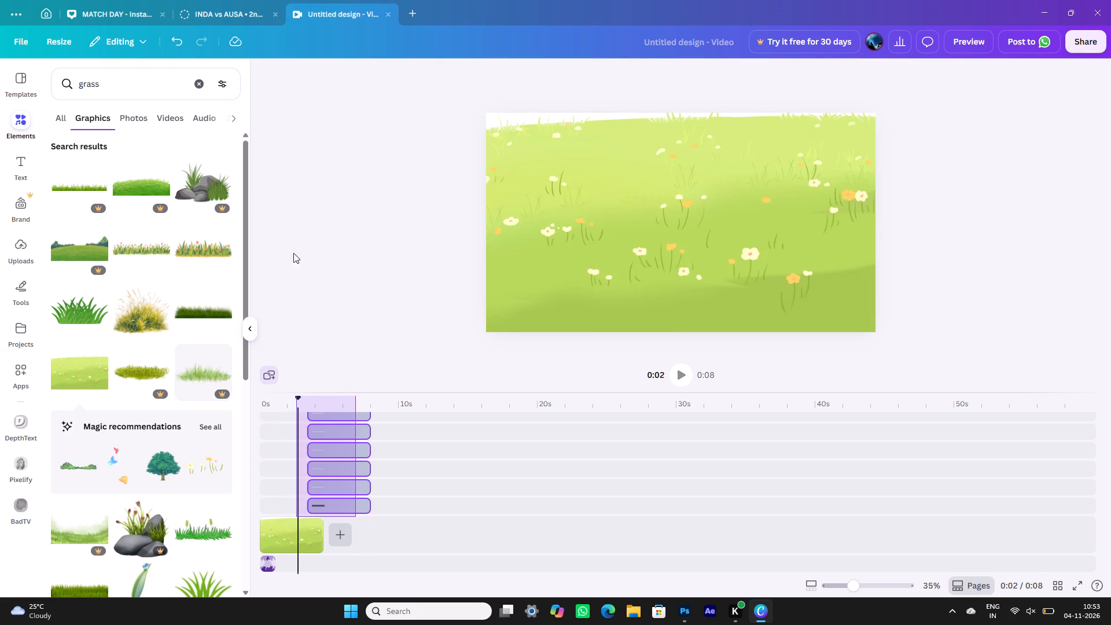
drag(293, 253, 287, 234)
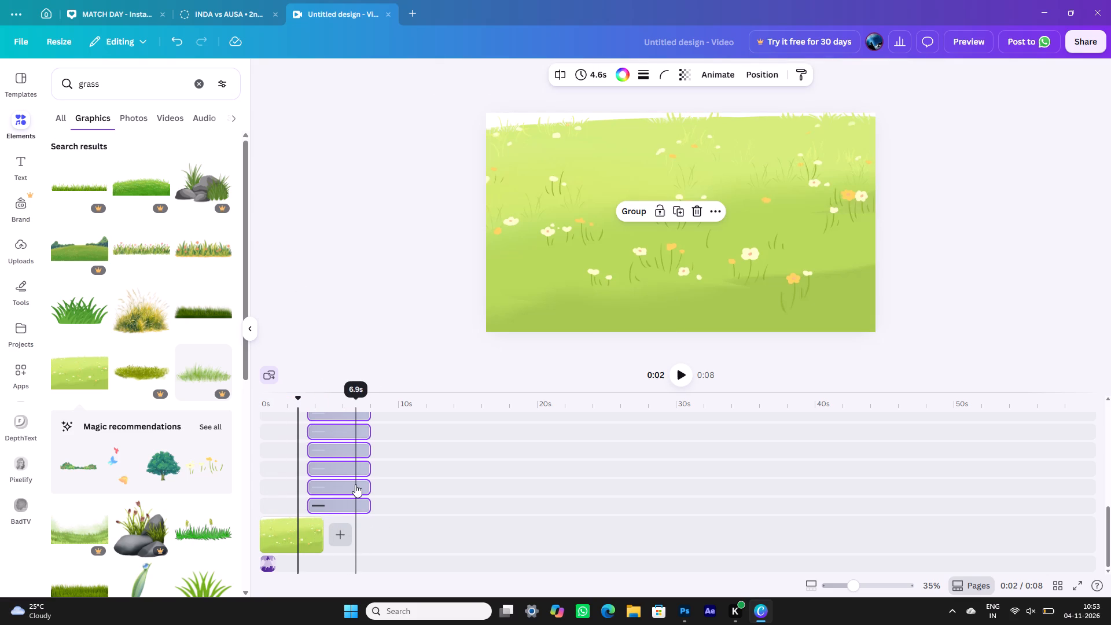
drag(355, 484, 311, 481)
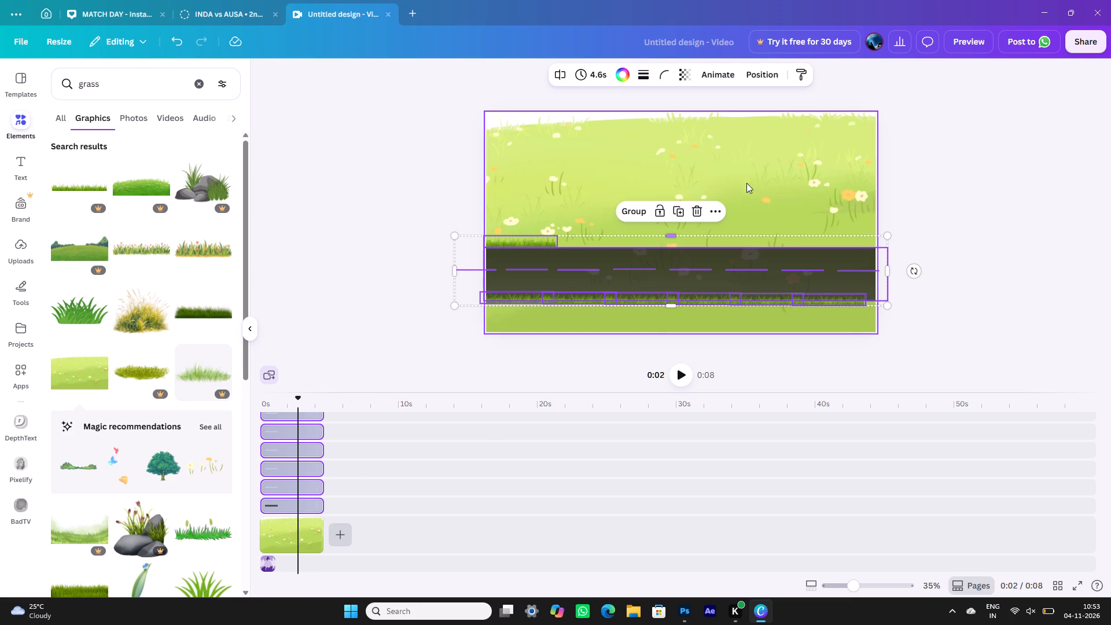
click(928, 215)
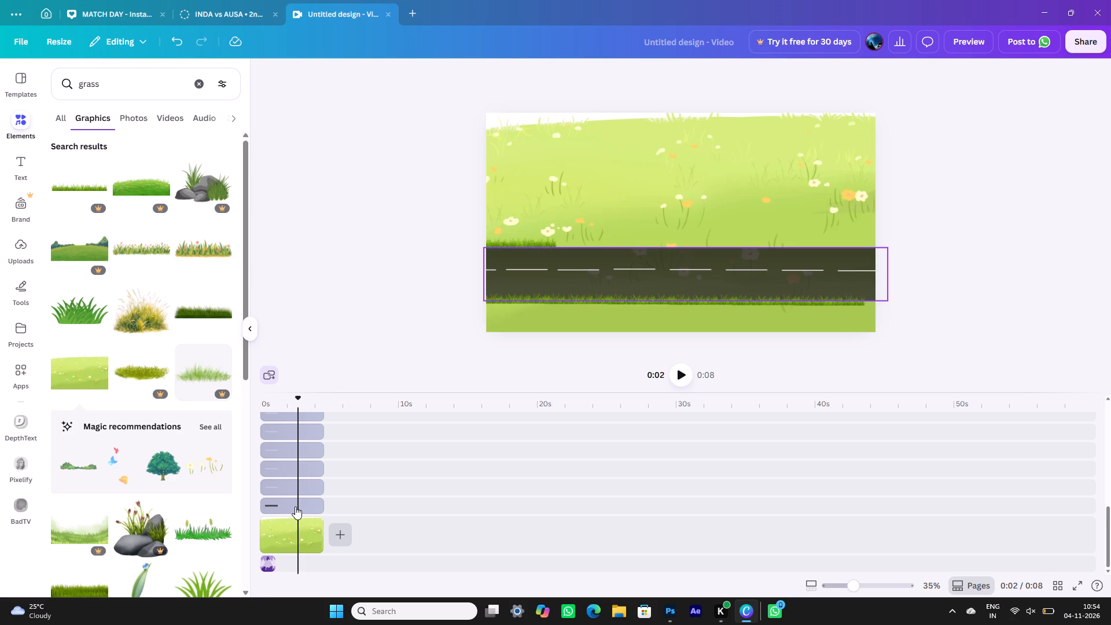
Move the single grass strip above the road slightly up so it sits on the road's upper edge, flush with the page's left edge.
scroll(295, 506, down, 3)
scroll(295, 506, up, 4)
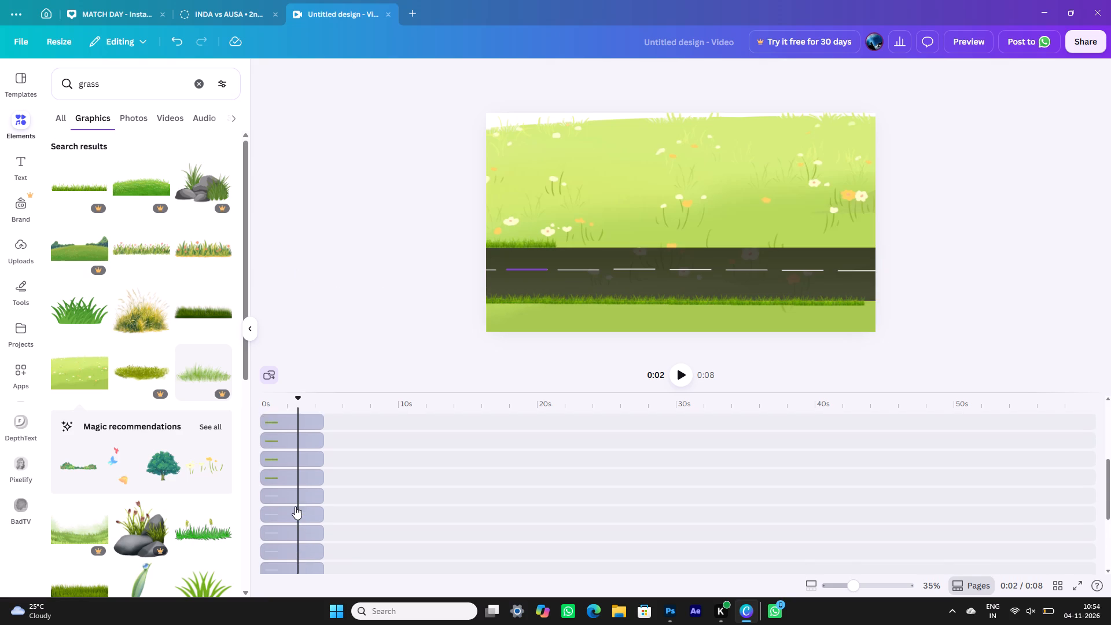
scroll(295, 506, up, 2)
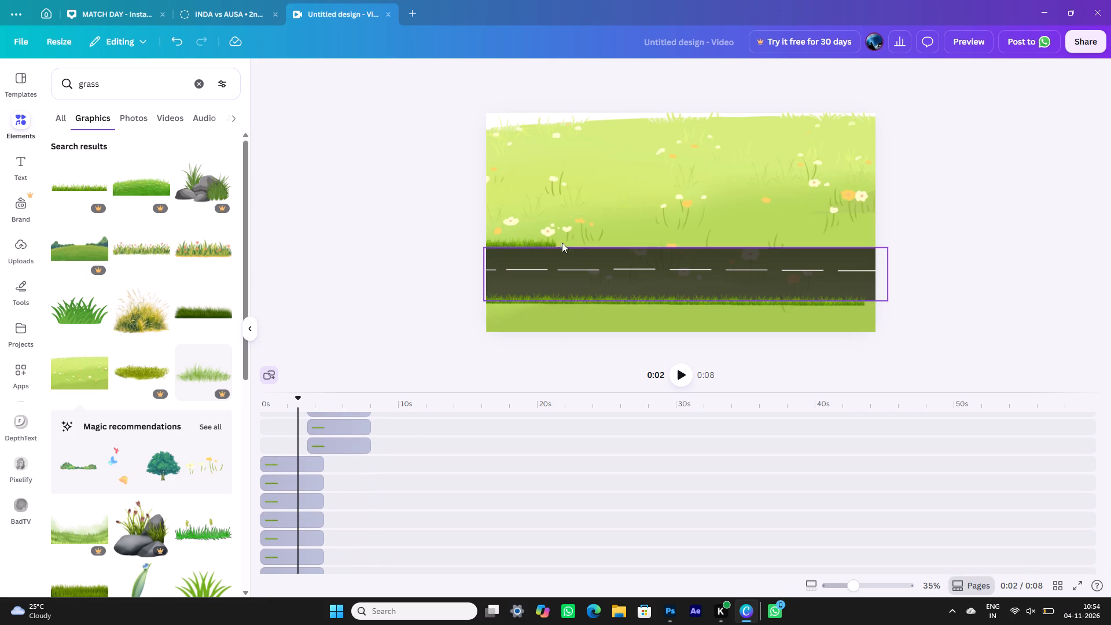
click(534, 240)
click(517, 212)
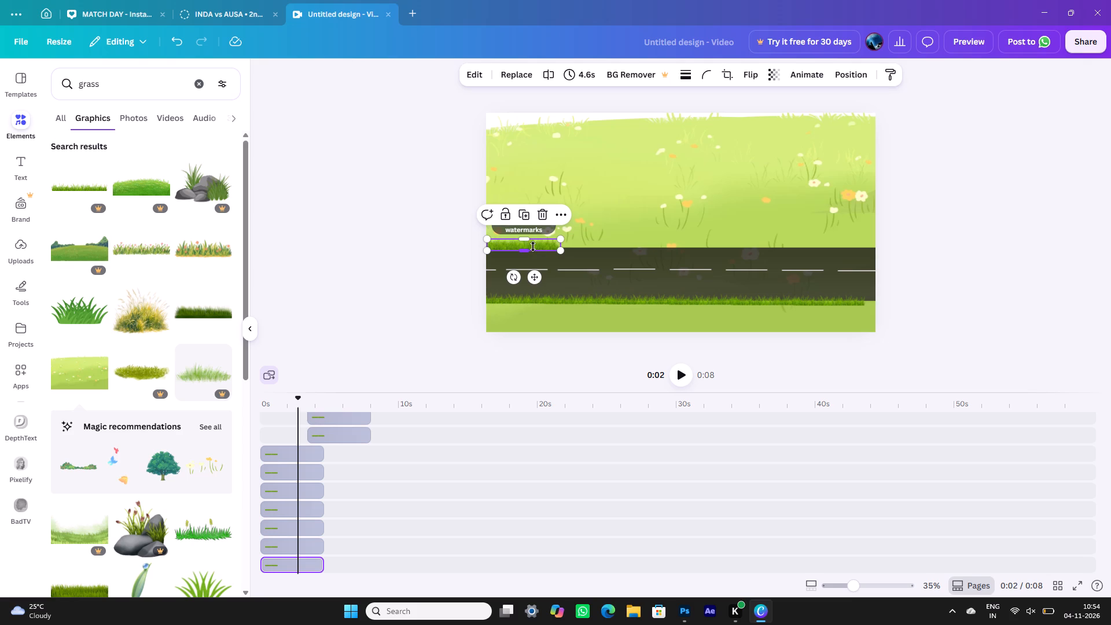
drag(533, 247, 557, 248)
click(557, 248)
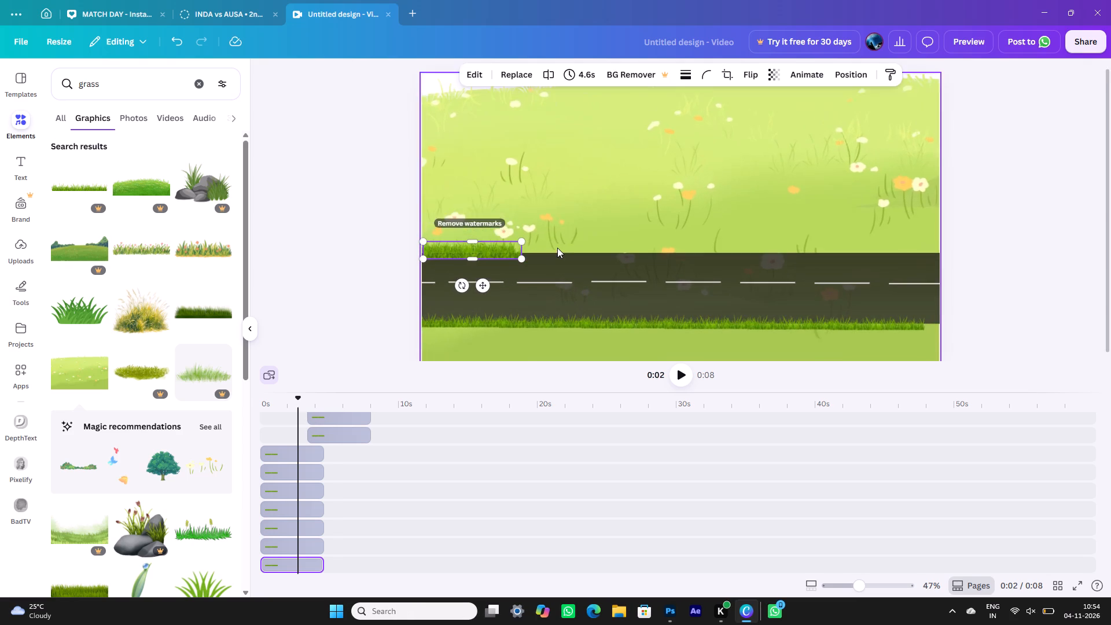
click(557, 248)
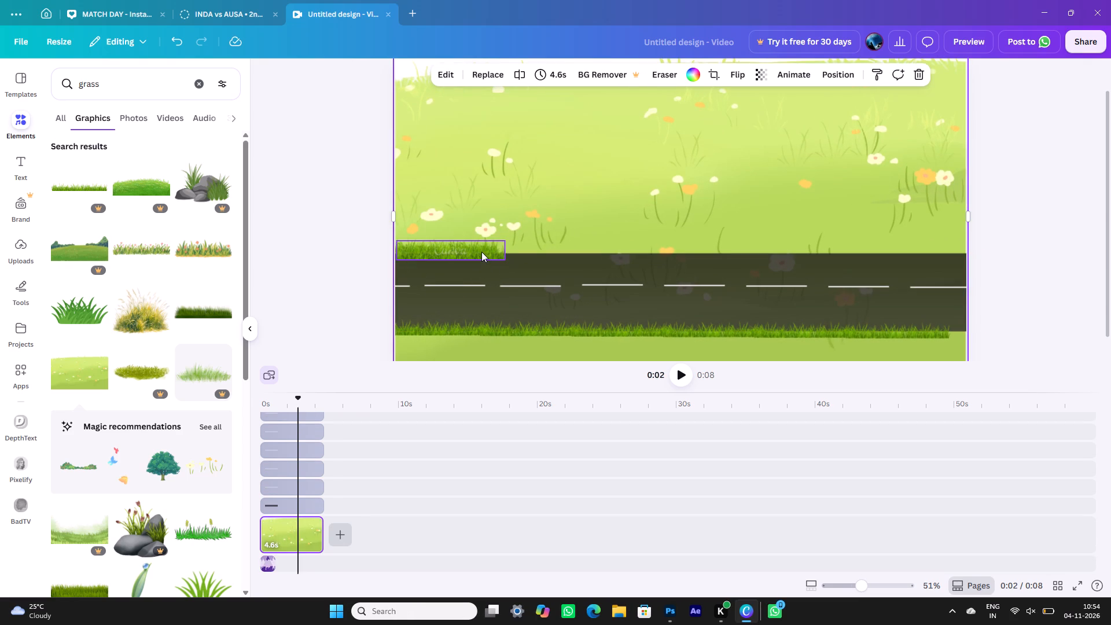
drag(481, 252, 481, 246)
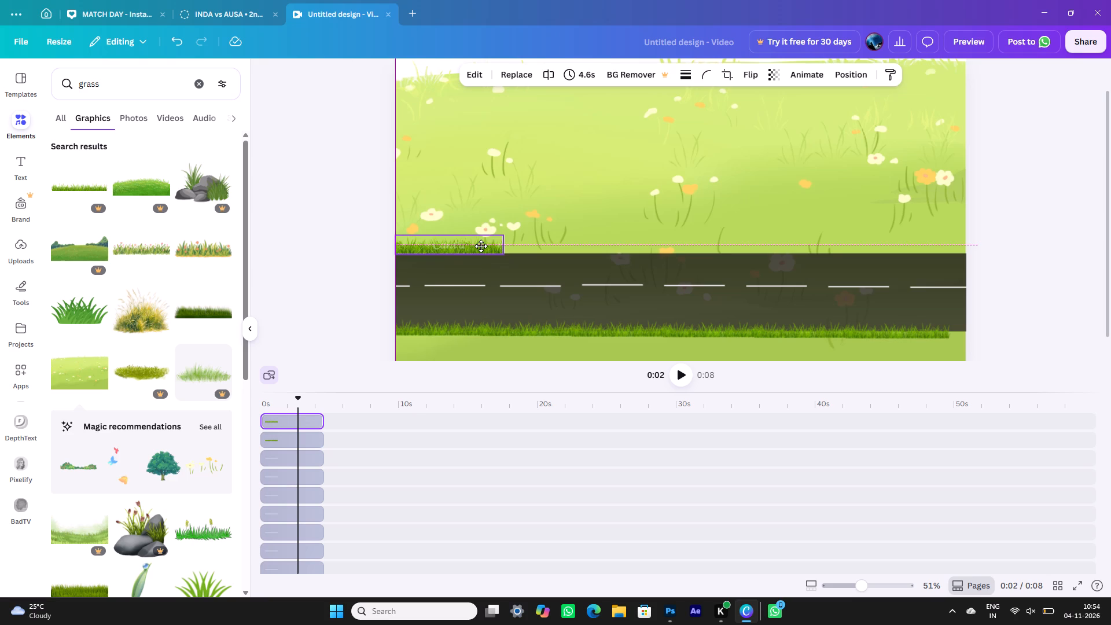
drag(481, 246, 481, 247)
Duplicate the upper grass strip five times, placing the copies end to end with slight overlap along the whole upper road edge.
click(453, 211)
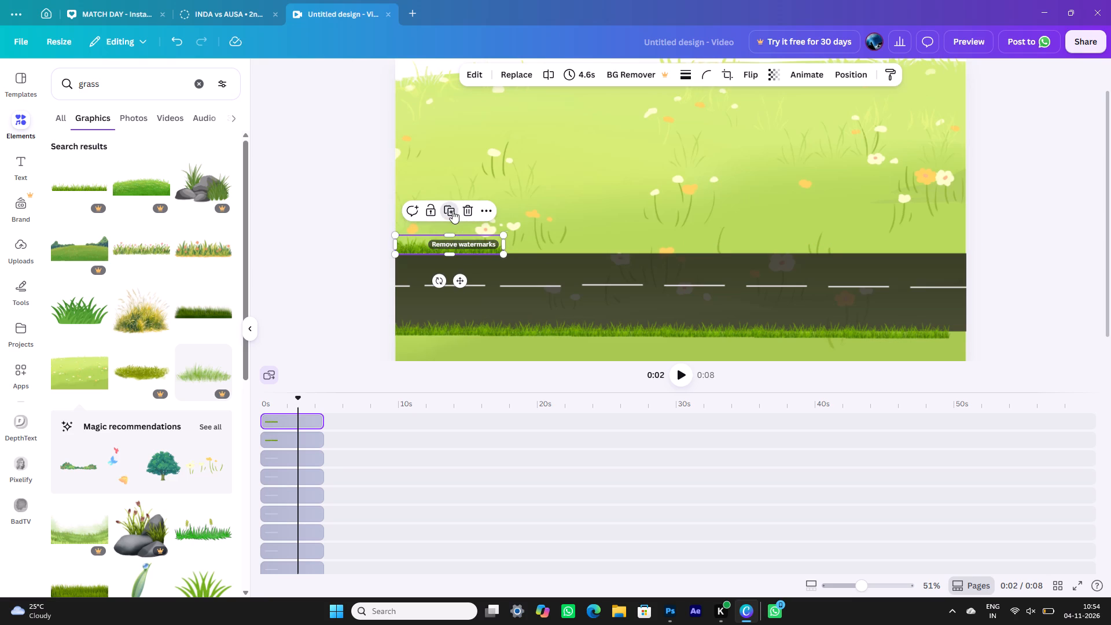
scroll(478, 245, left, 1)
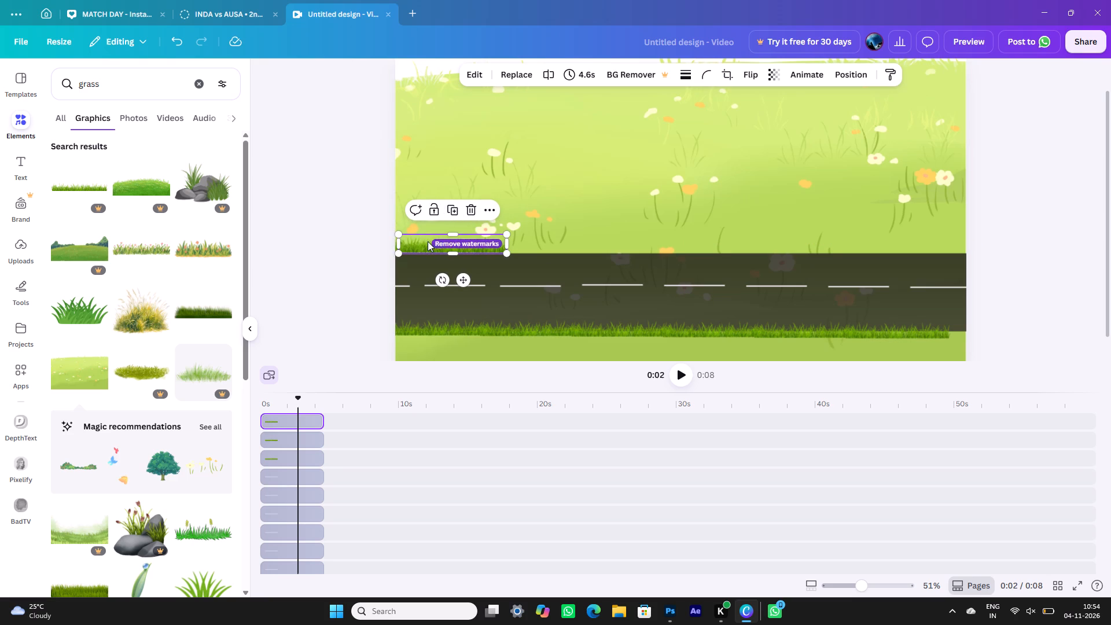
scroll(428, 241, left, 1)
drag(420, 242, 515, 240)
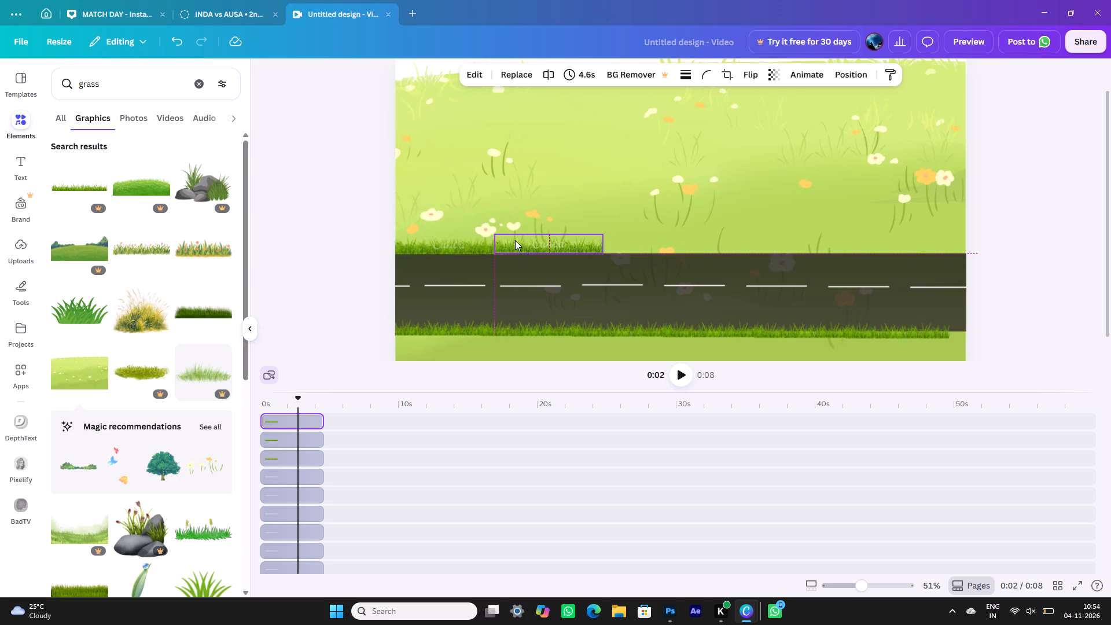
click(552, 208)
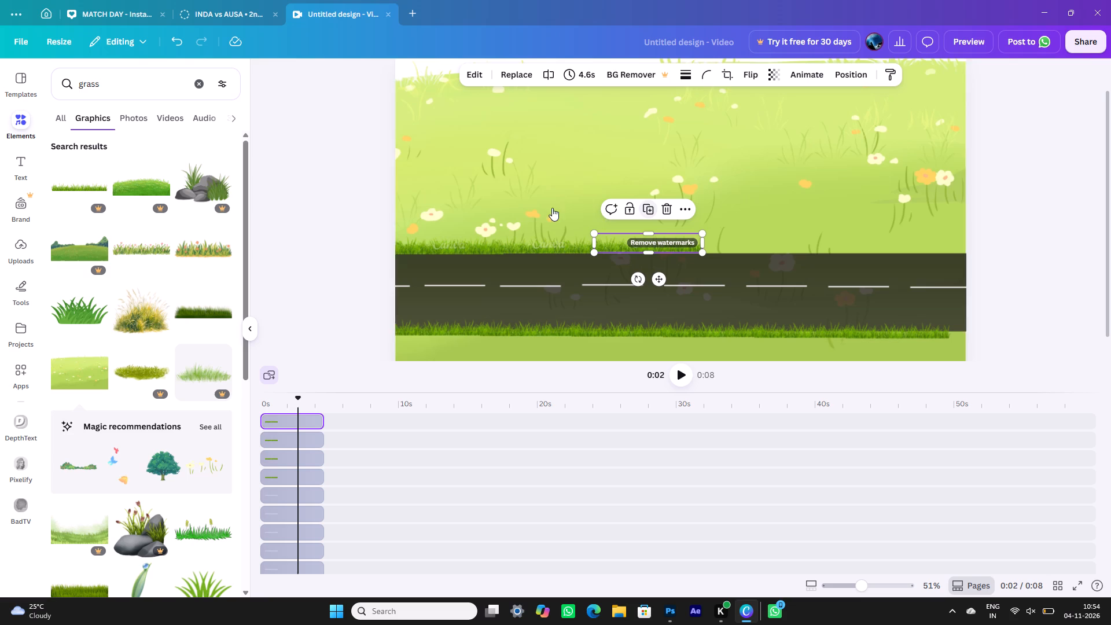
click(649, 206)
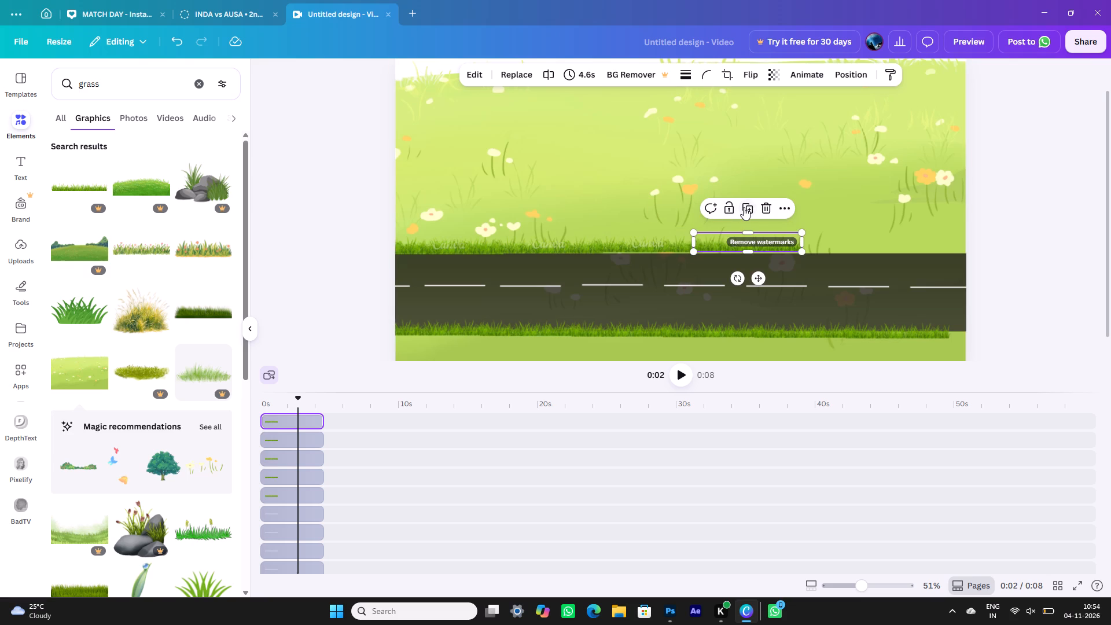
click(745, 207)
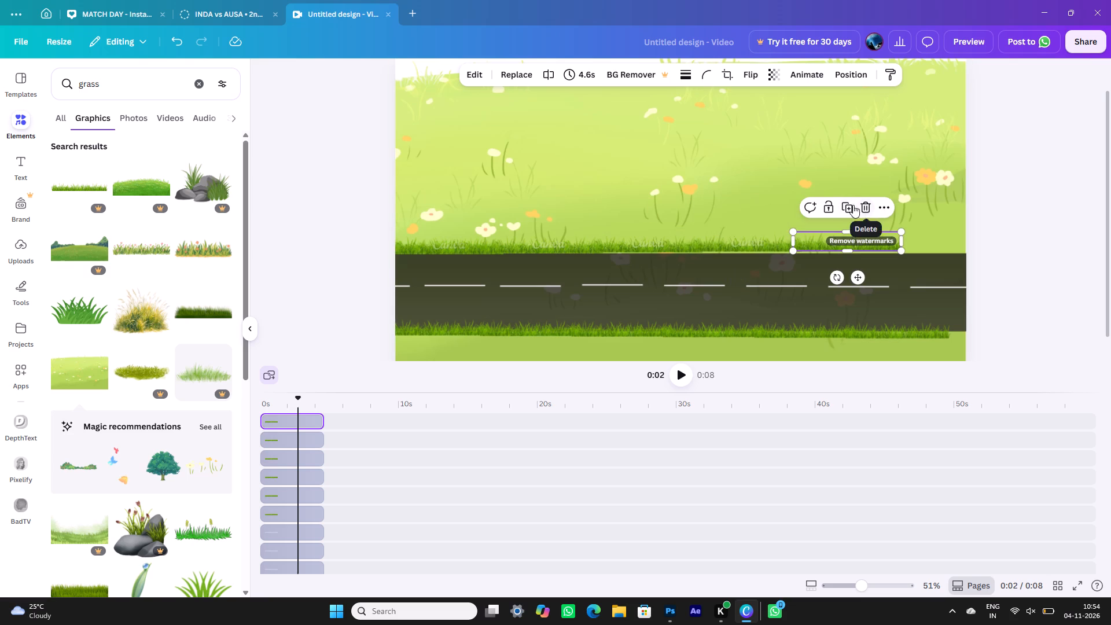
click(848, 204)
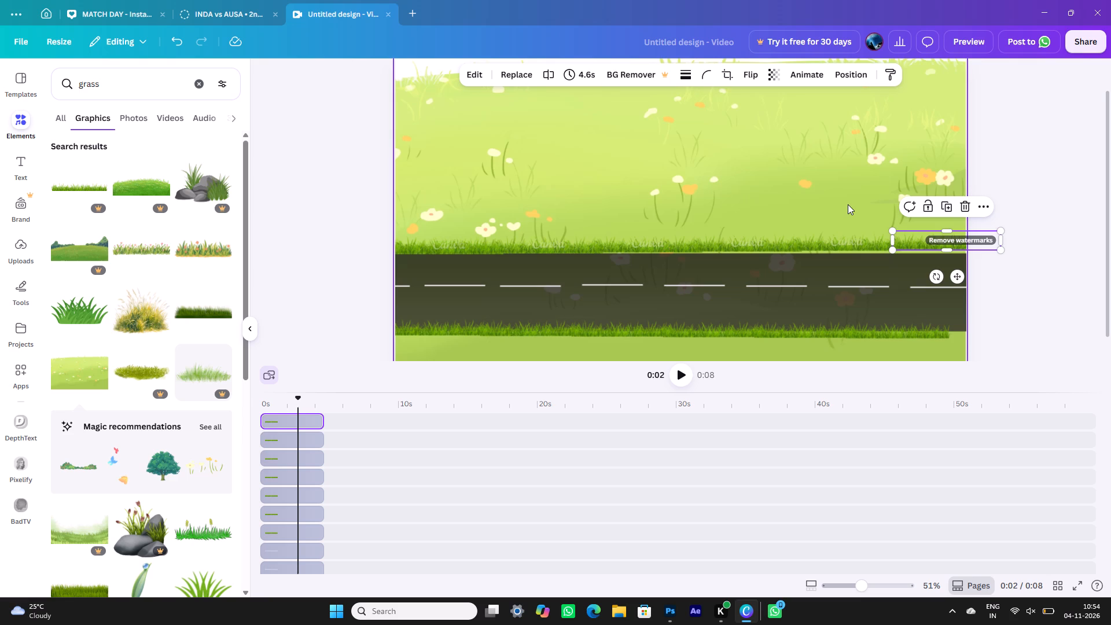
click(1024, 252)
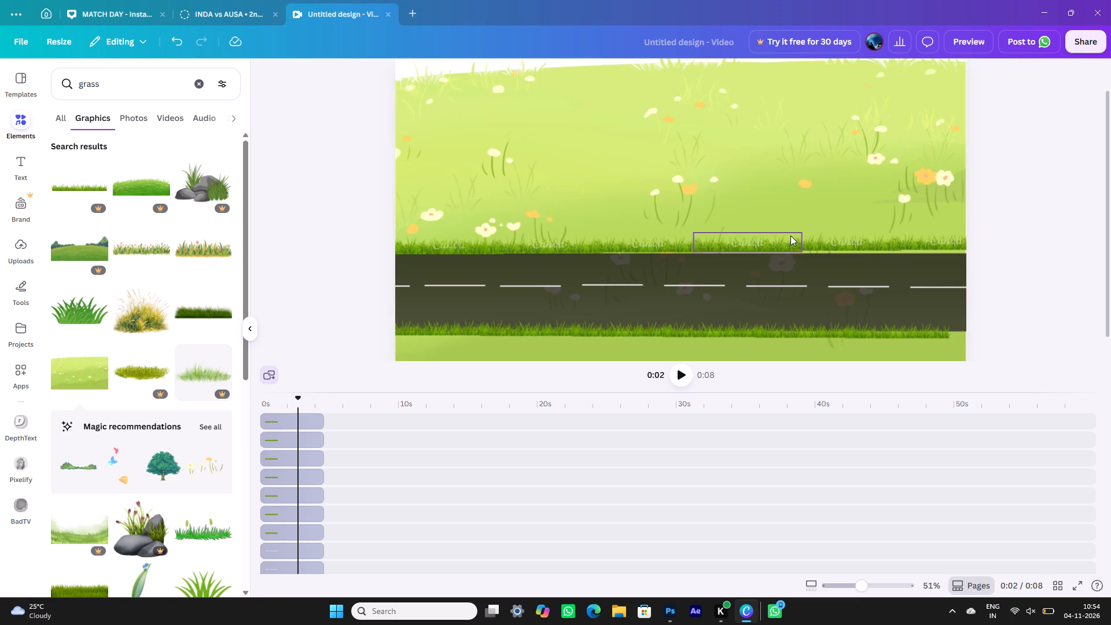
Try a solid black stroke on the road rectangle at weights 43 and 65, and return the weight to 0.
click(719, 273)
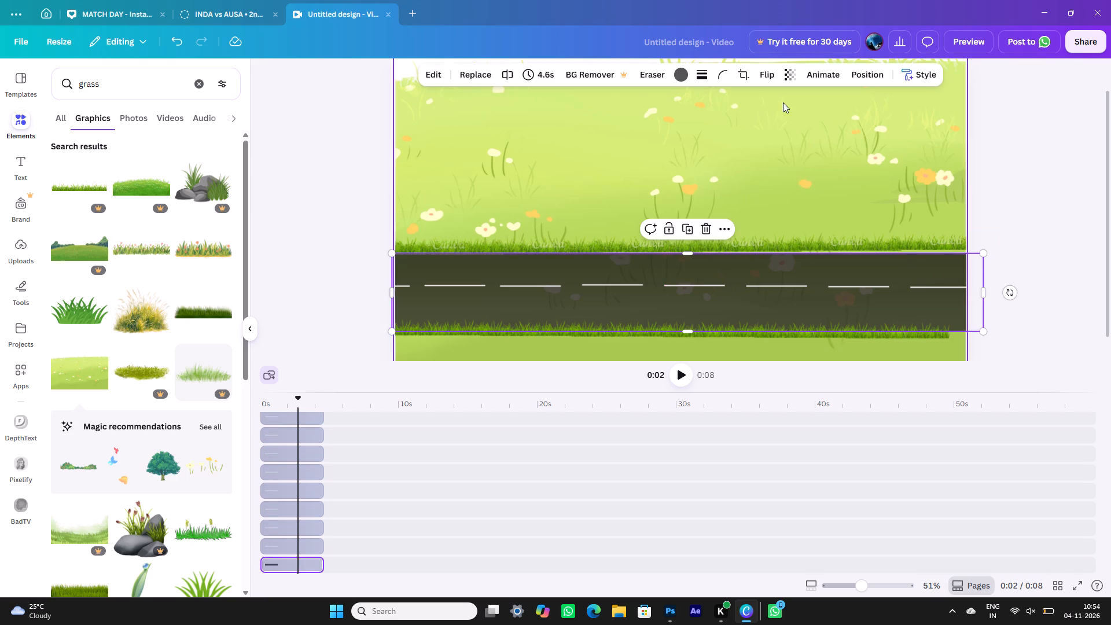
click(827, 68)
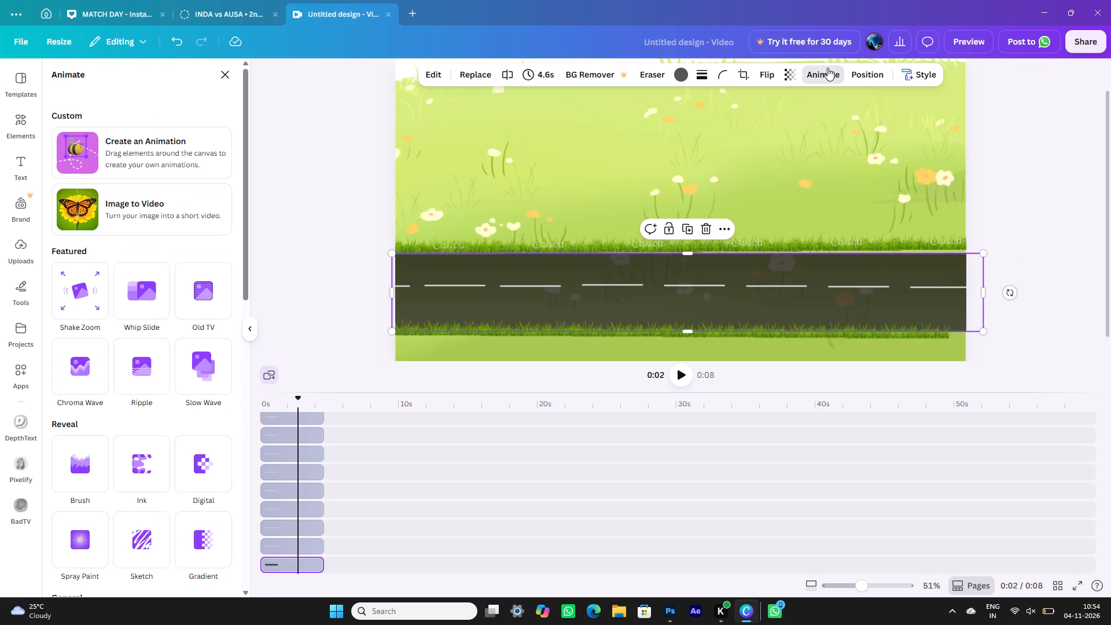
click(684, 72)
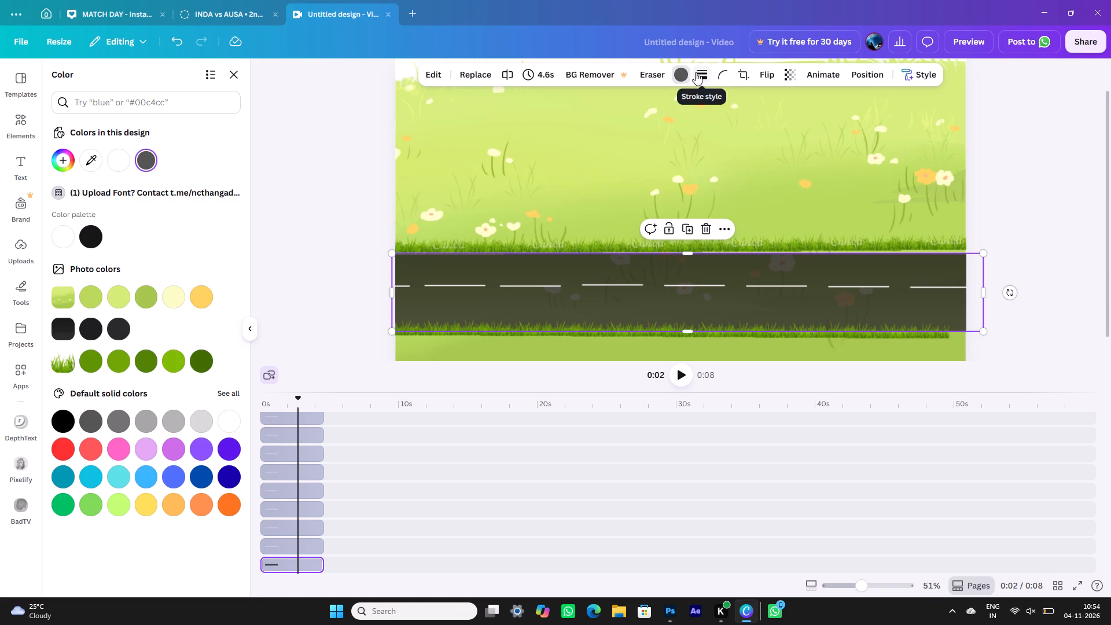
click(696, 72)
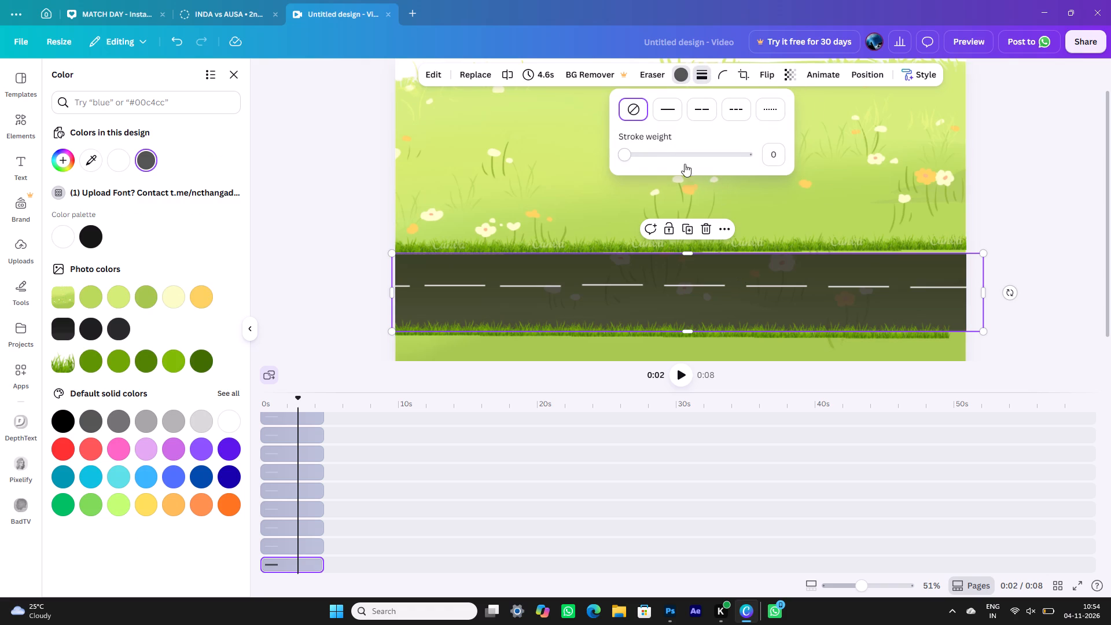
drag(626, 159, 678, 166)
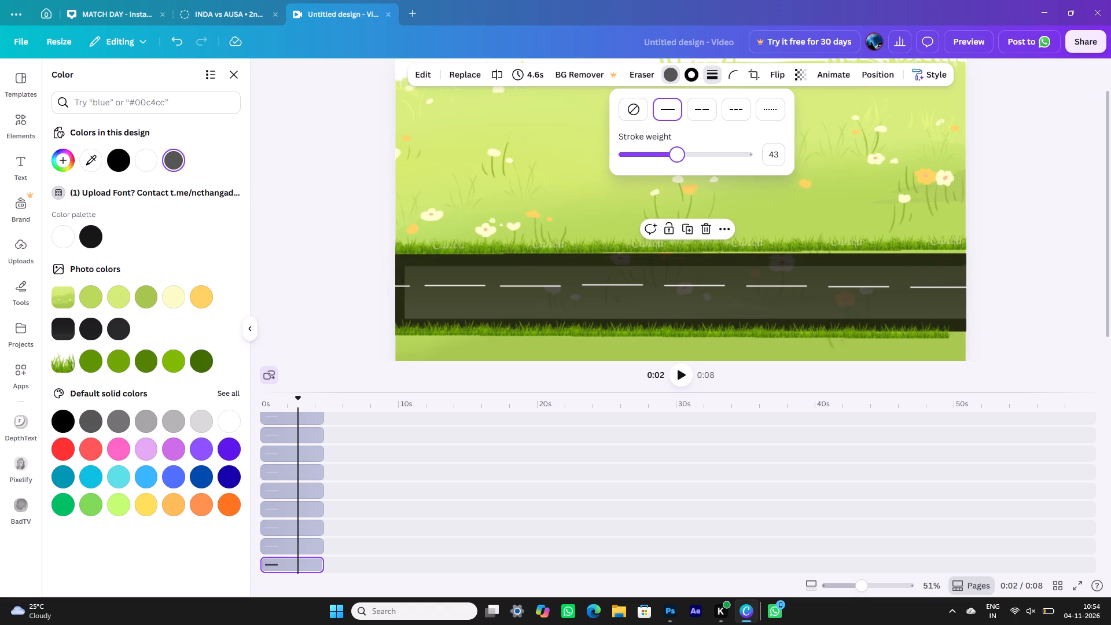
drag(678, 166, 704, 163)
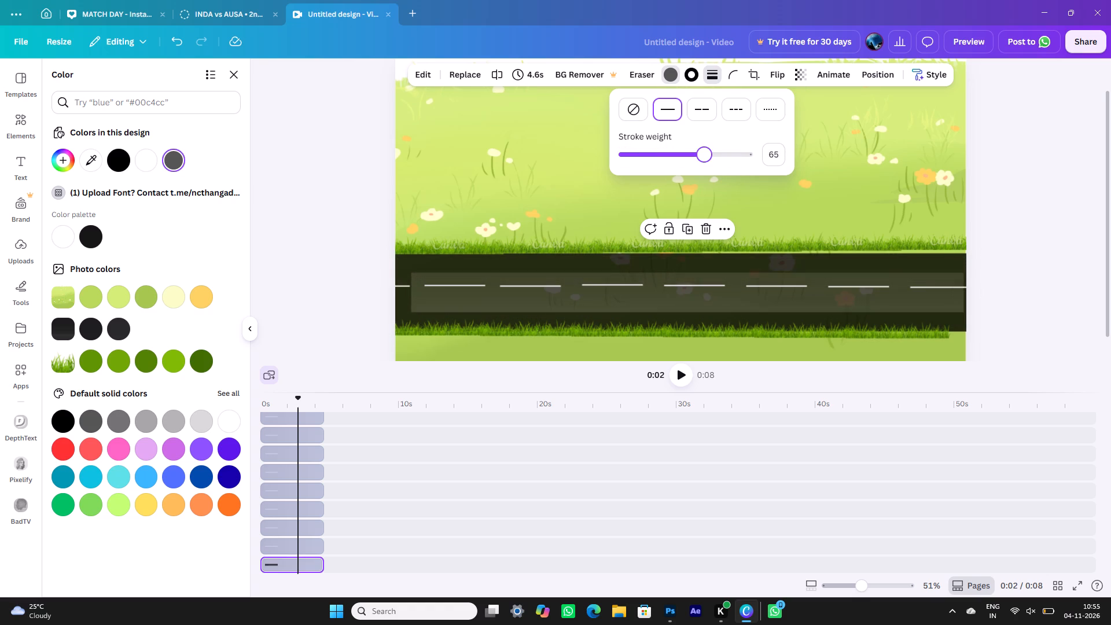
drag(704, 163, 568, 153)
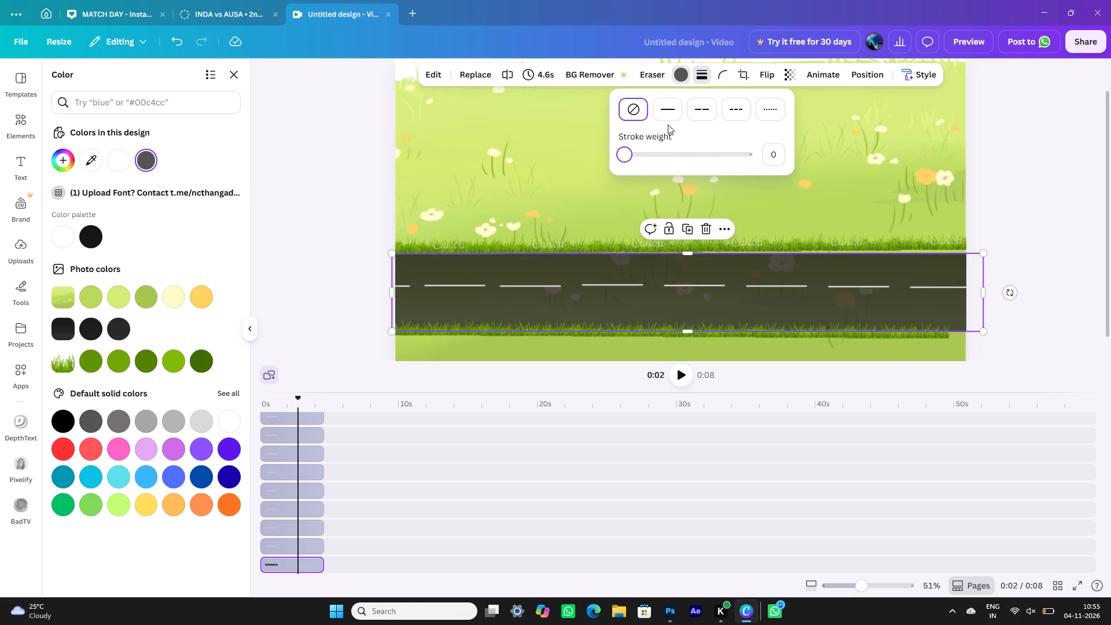
Change the road rectangle's colour from the design's palette to black and try the dark photo swatch.
click(680, 77)
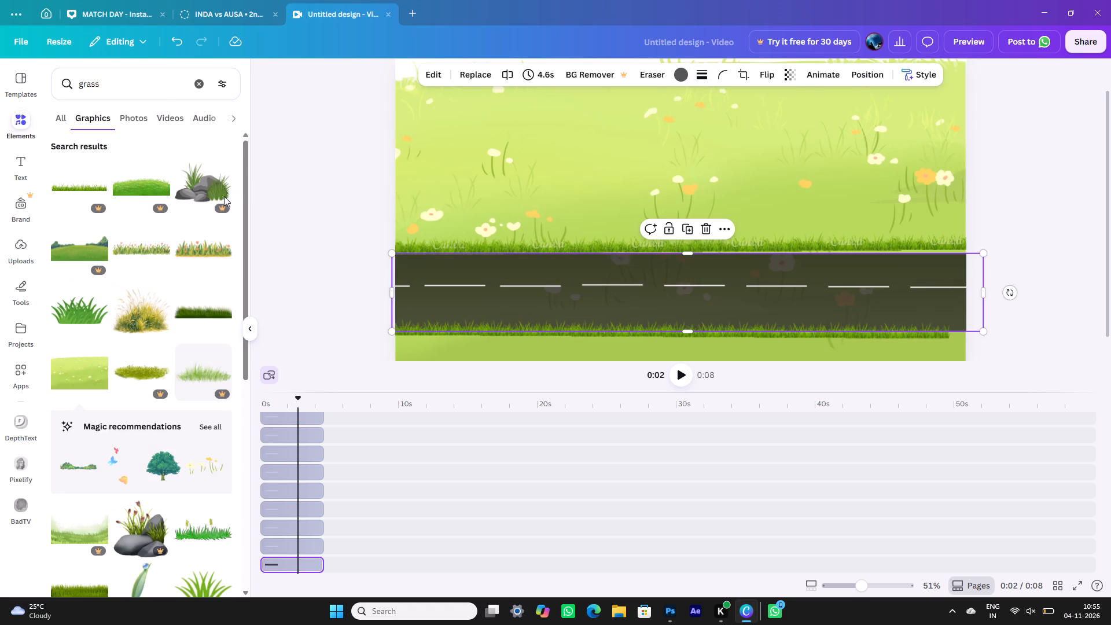
click(682, 74)
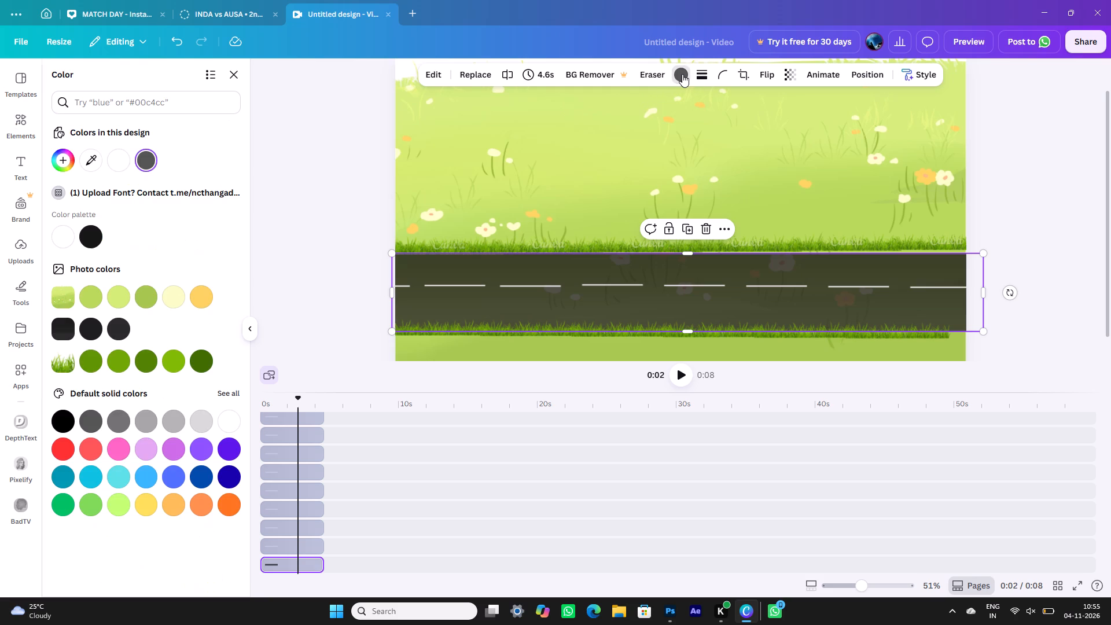
click(89, 235)
click(55, 326)
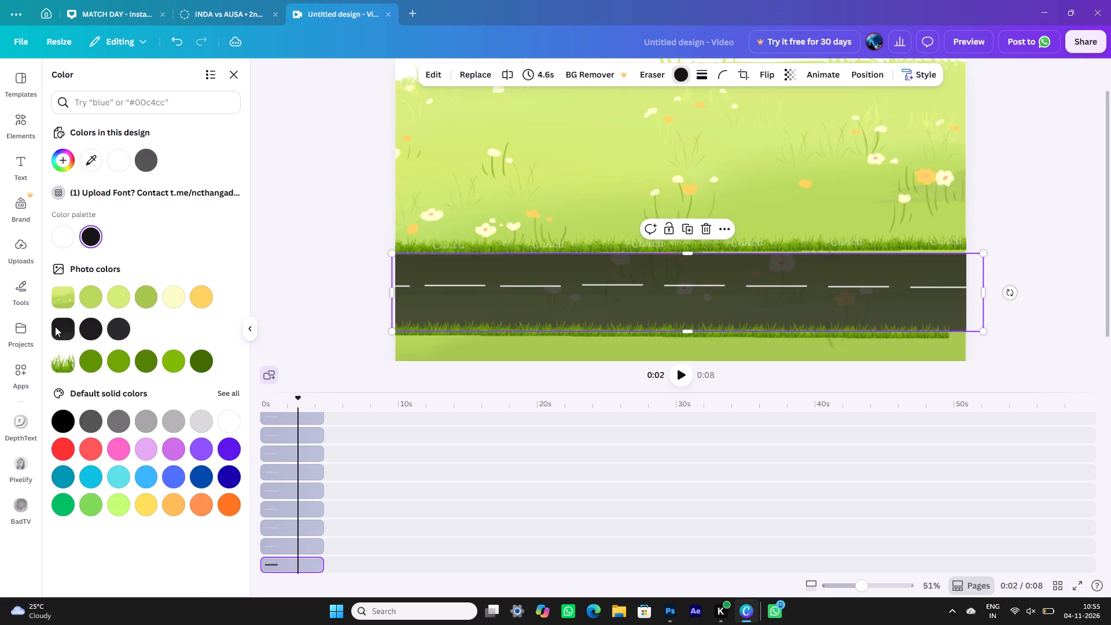
double_click(55, 326)
drag(55, 326, 61, 331)
triple_click(61, 331)
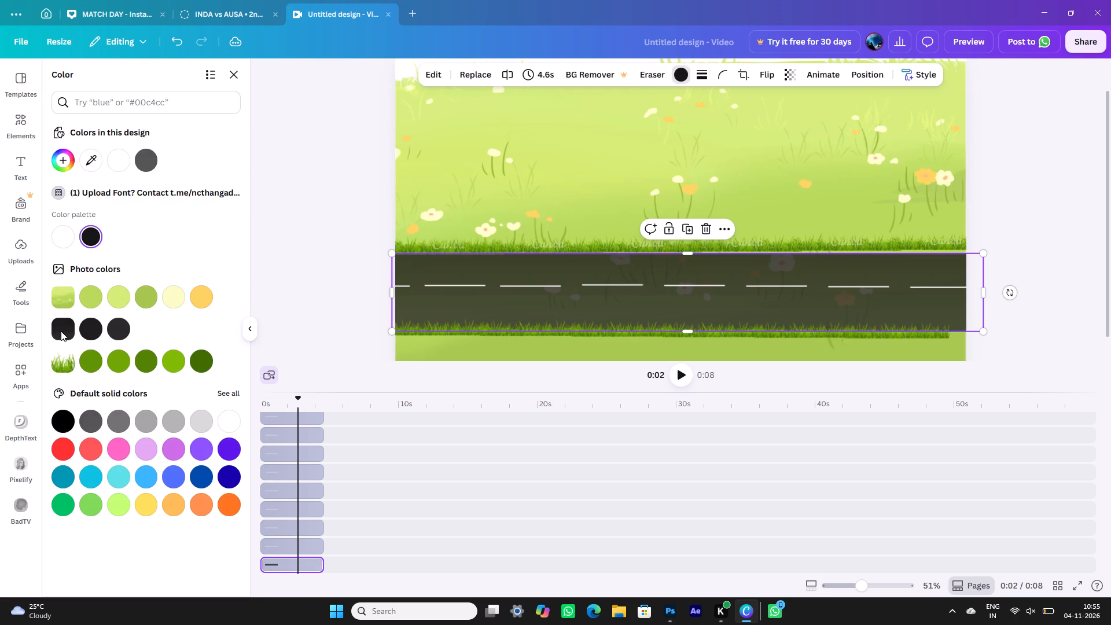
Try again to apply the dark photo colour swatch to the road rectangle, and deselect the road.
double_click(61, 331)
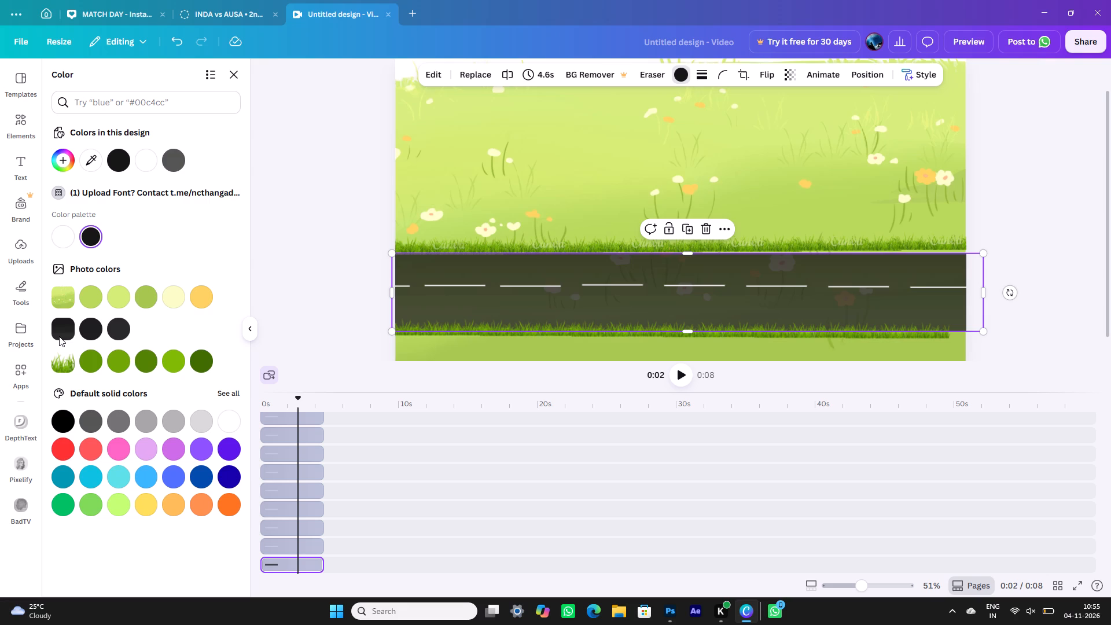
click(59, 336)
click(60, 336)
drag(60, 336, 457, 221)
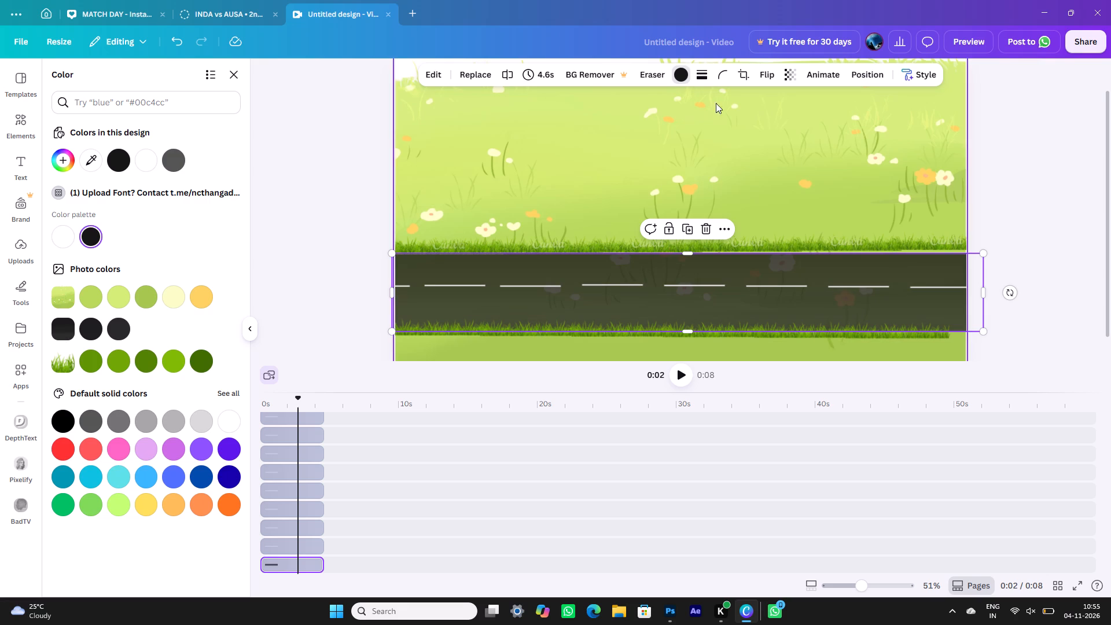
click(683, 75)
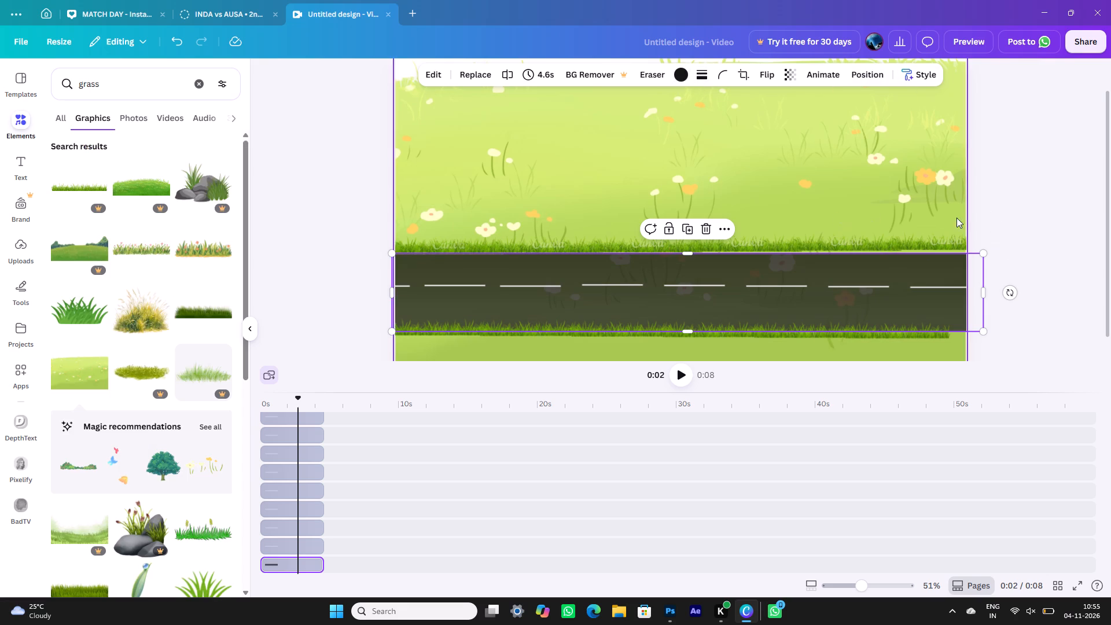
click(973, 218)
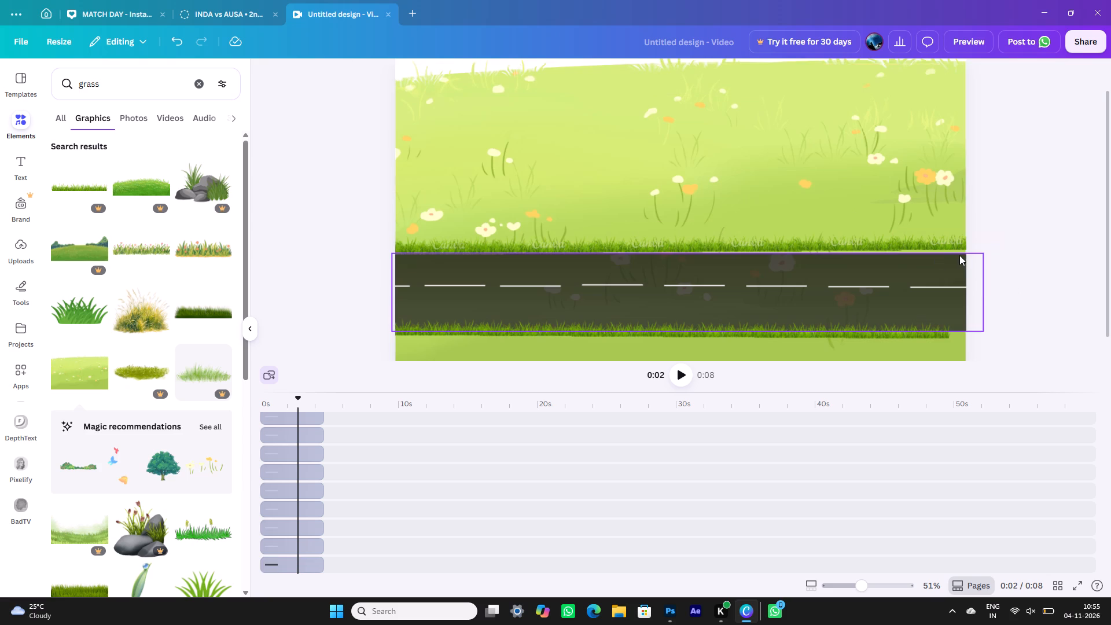
Move the road rectangle slightly up so its top edge tucks under the upper grass strips.
click(959, 255)
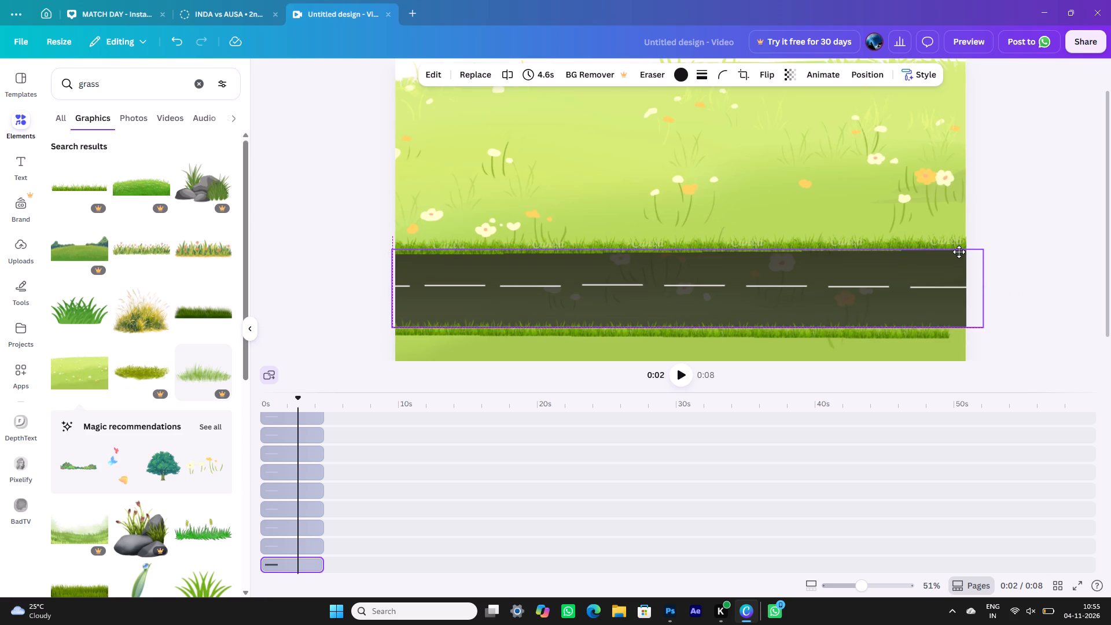
click(1055, 314)
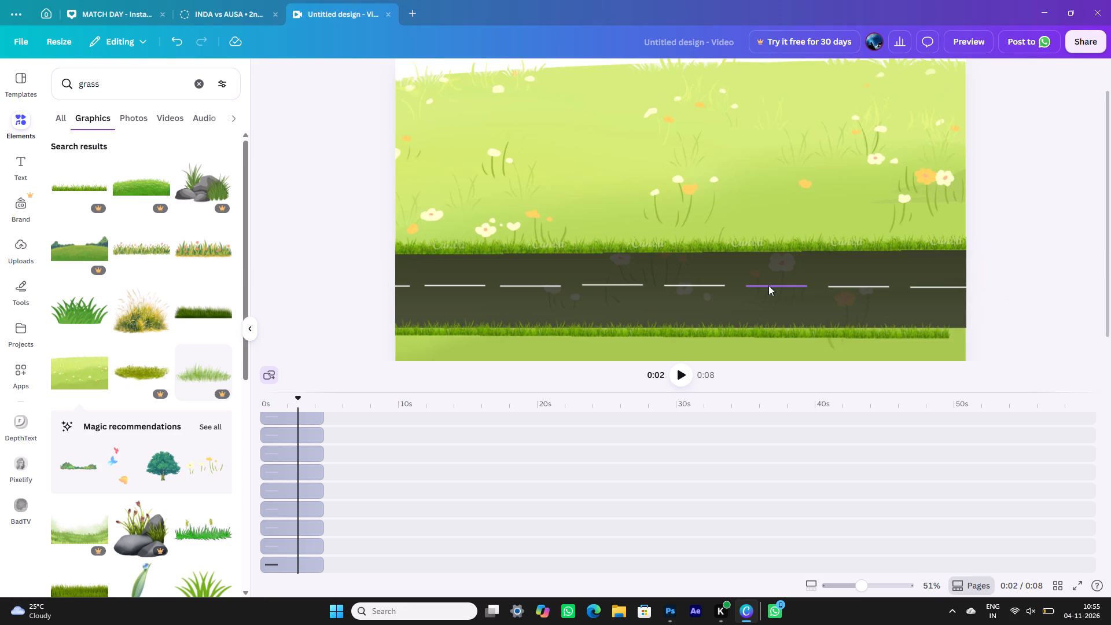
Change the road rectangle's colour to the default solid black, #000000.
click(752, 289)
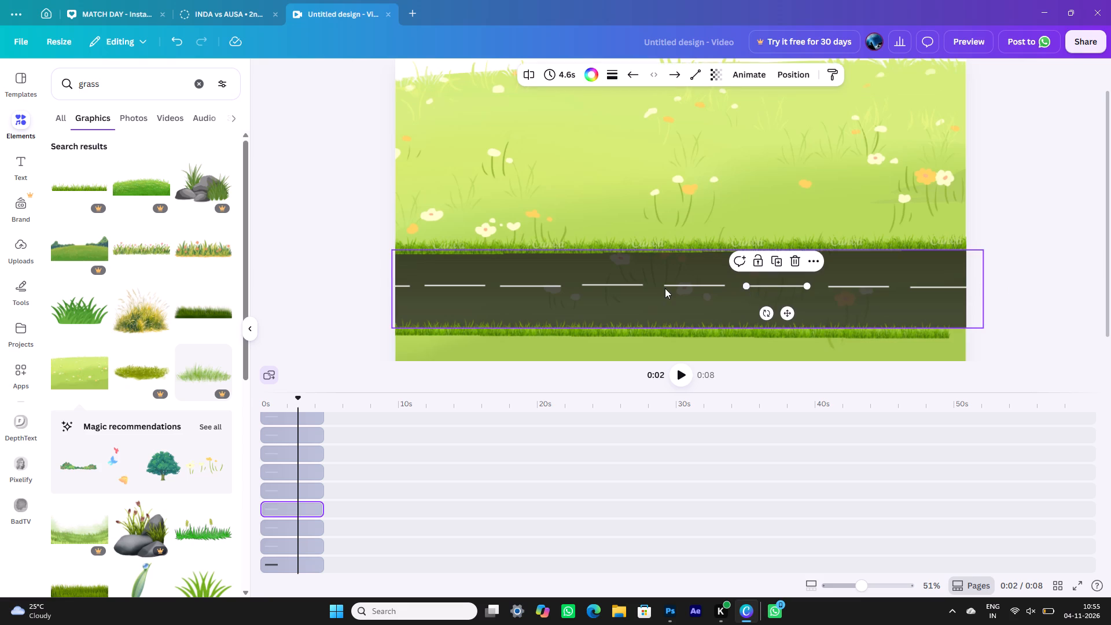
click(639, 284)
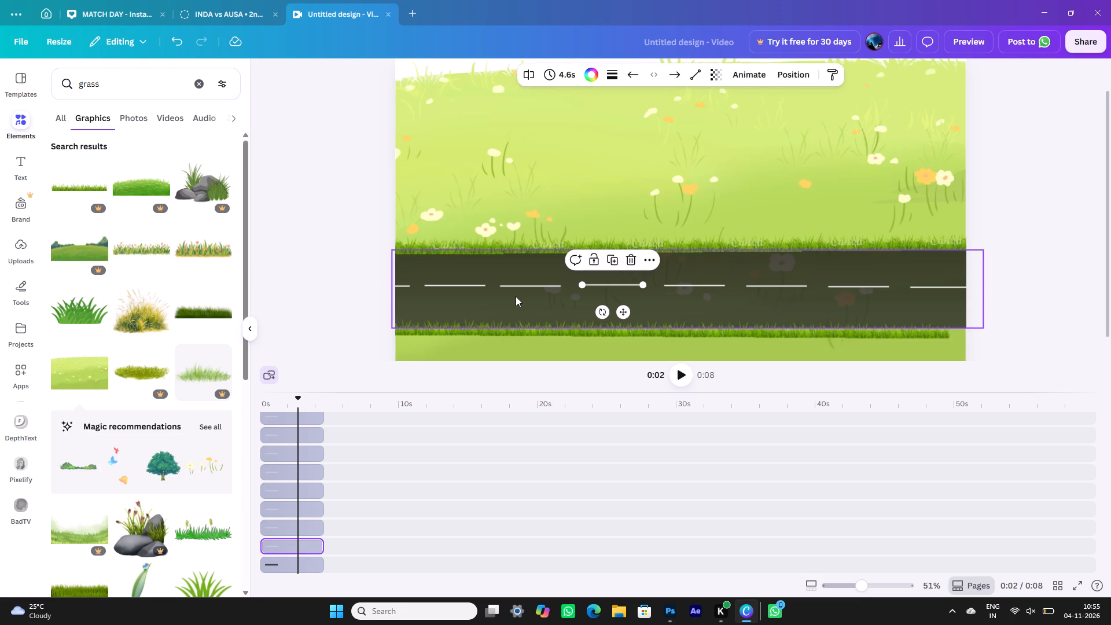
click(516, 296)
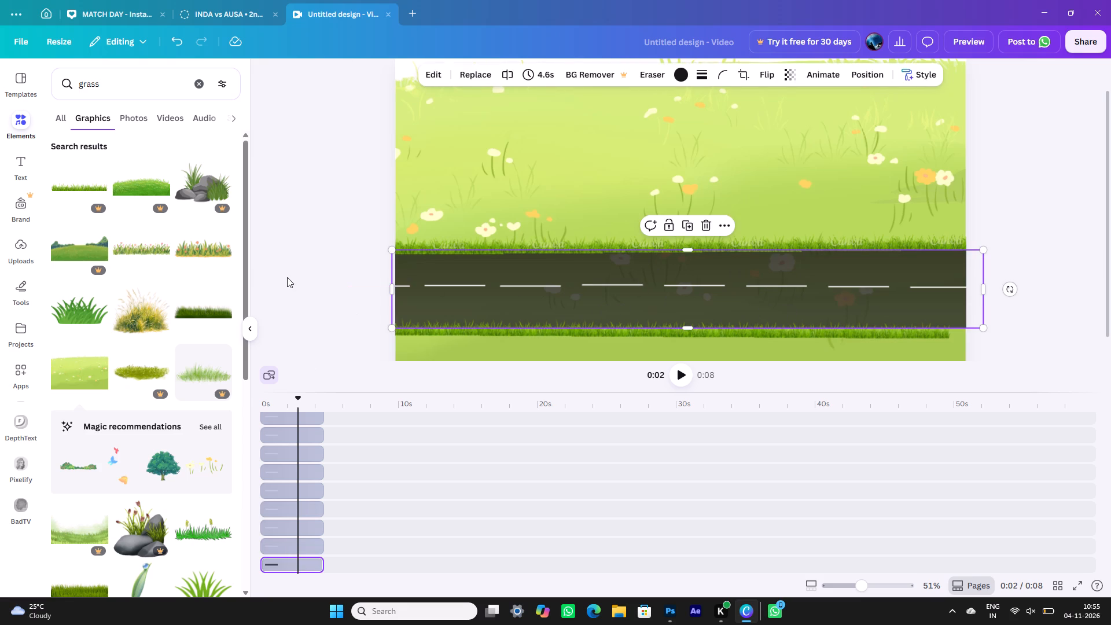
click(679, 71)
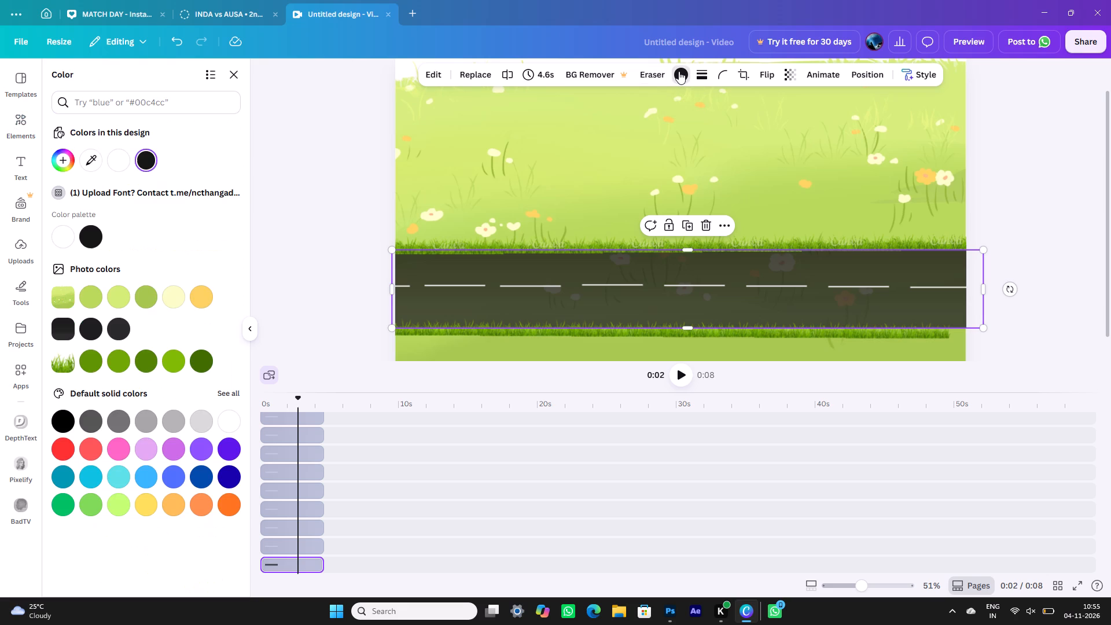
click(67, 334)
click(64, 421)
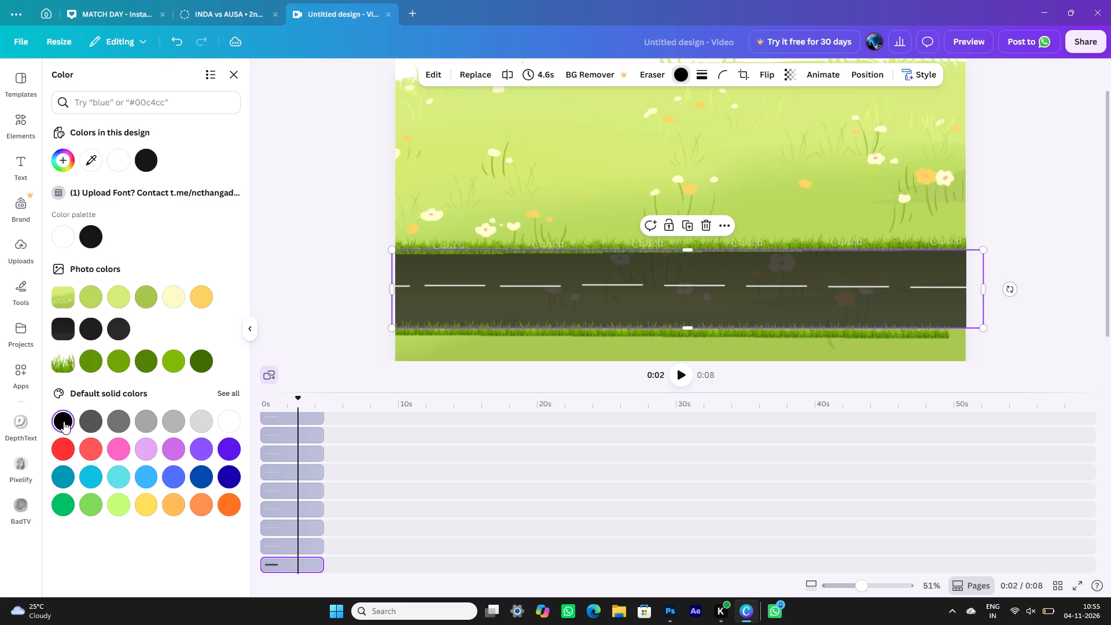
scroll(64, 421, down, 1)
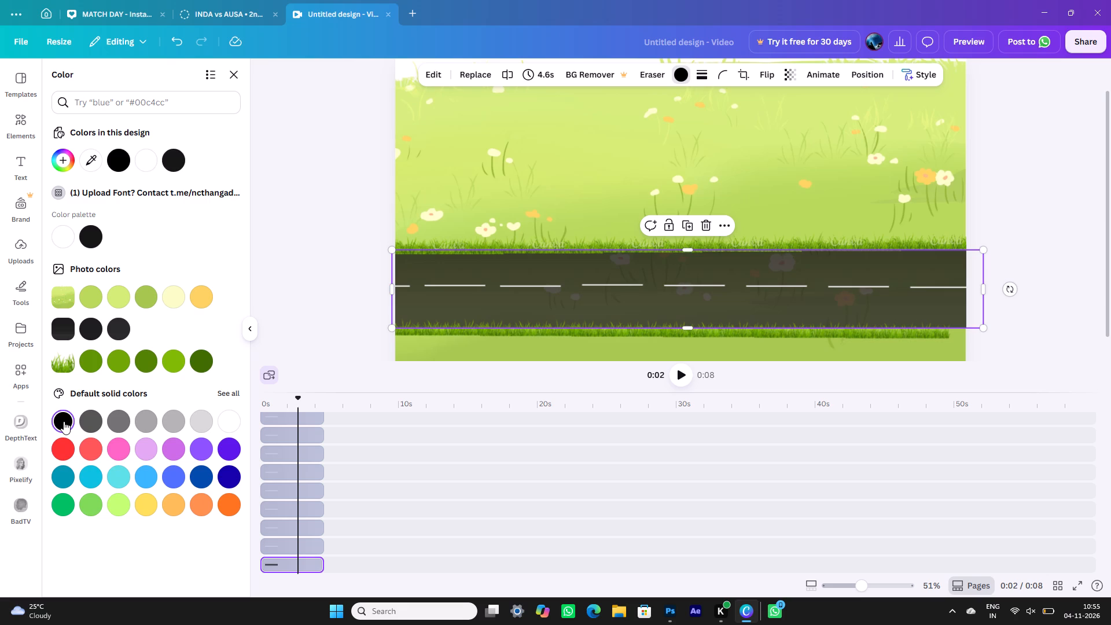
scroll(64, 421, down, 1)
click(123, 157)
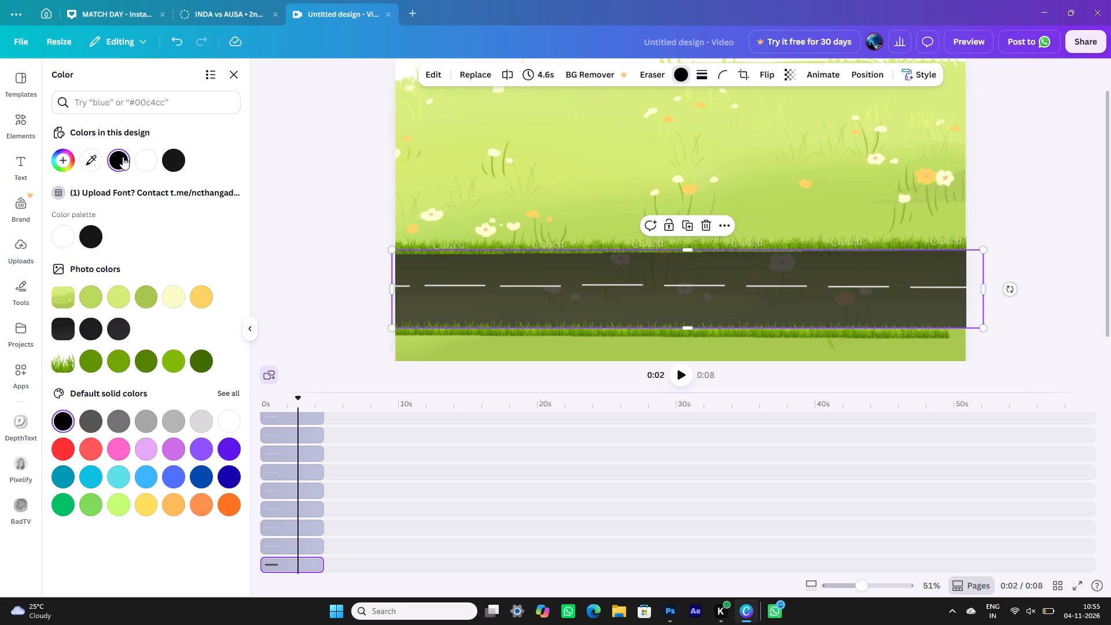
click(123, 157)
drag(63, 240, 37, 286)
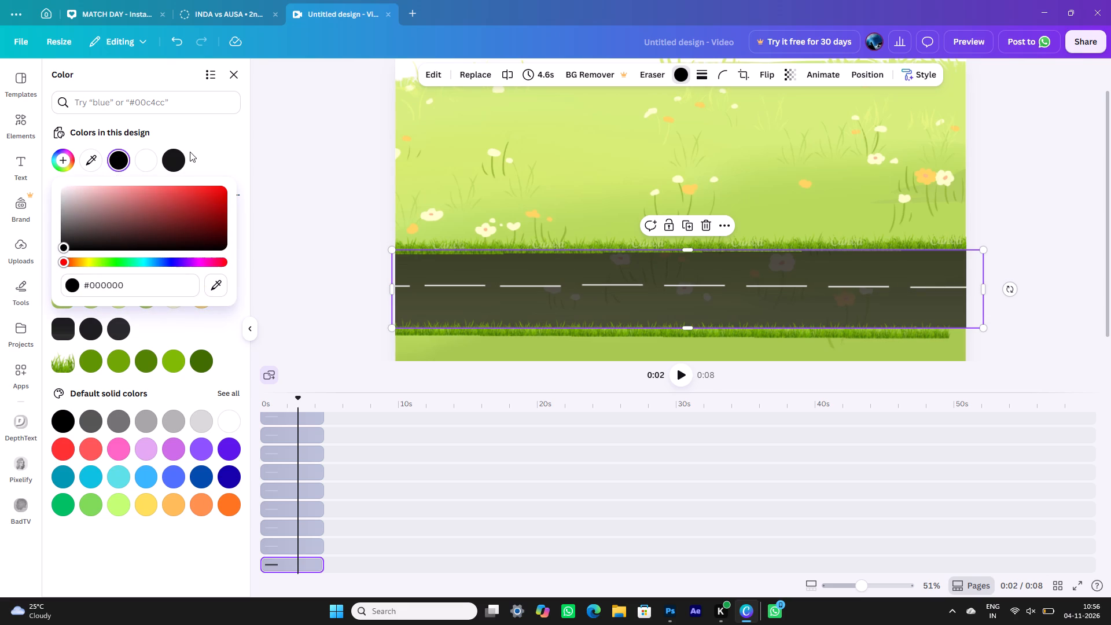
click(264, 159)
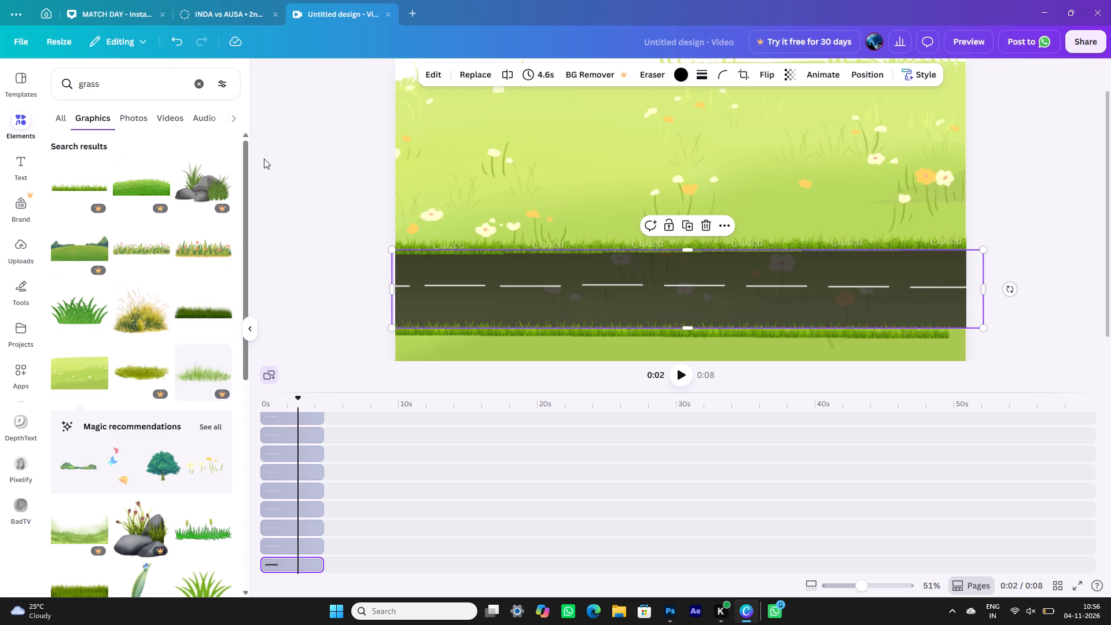
Move the six later-starting grass clips together on the timeline so they start at 0 s.
scroll(204, 328, down, 9)
scroll(204, 328, up, 9)
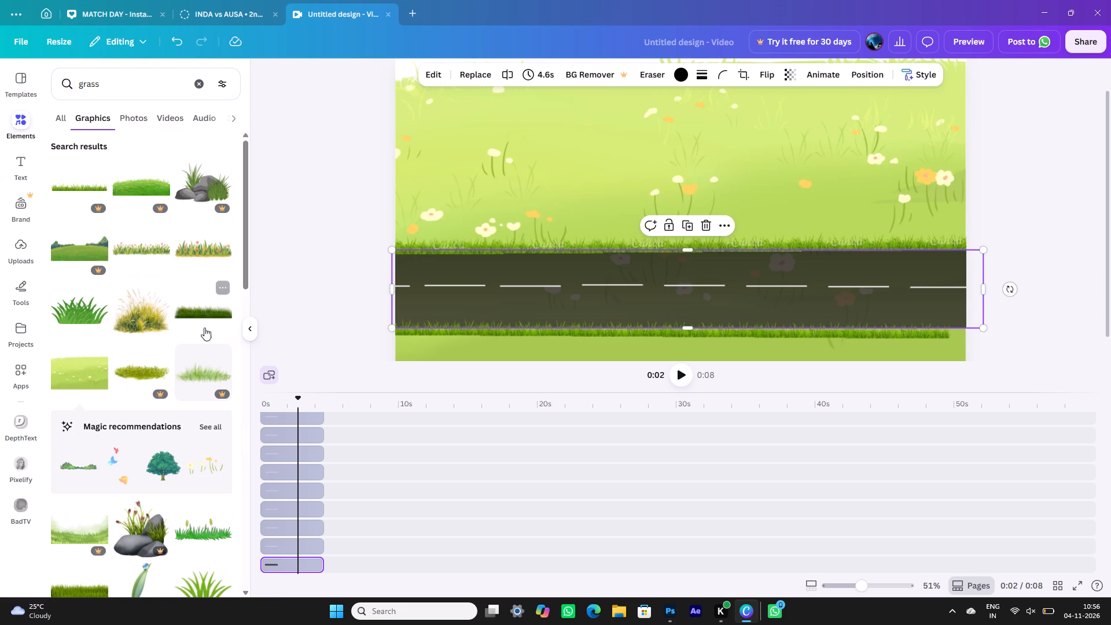
scroll(399, 484, up, 2)
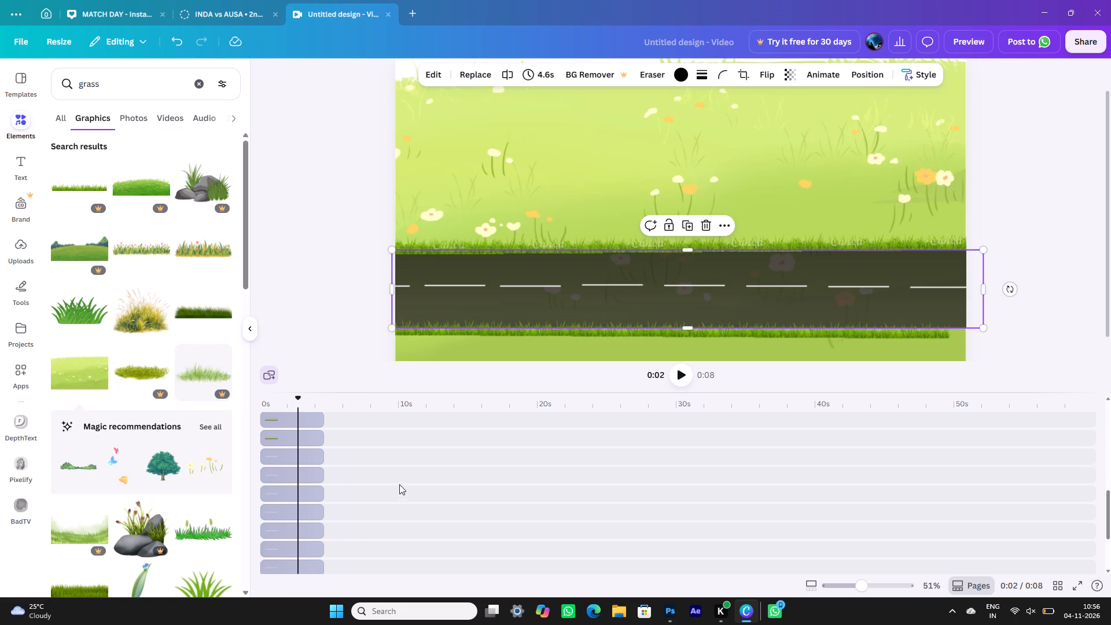
scroll(399, 484, up, 10)
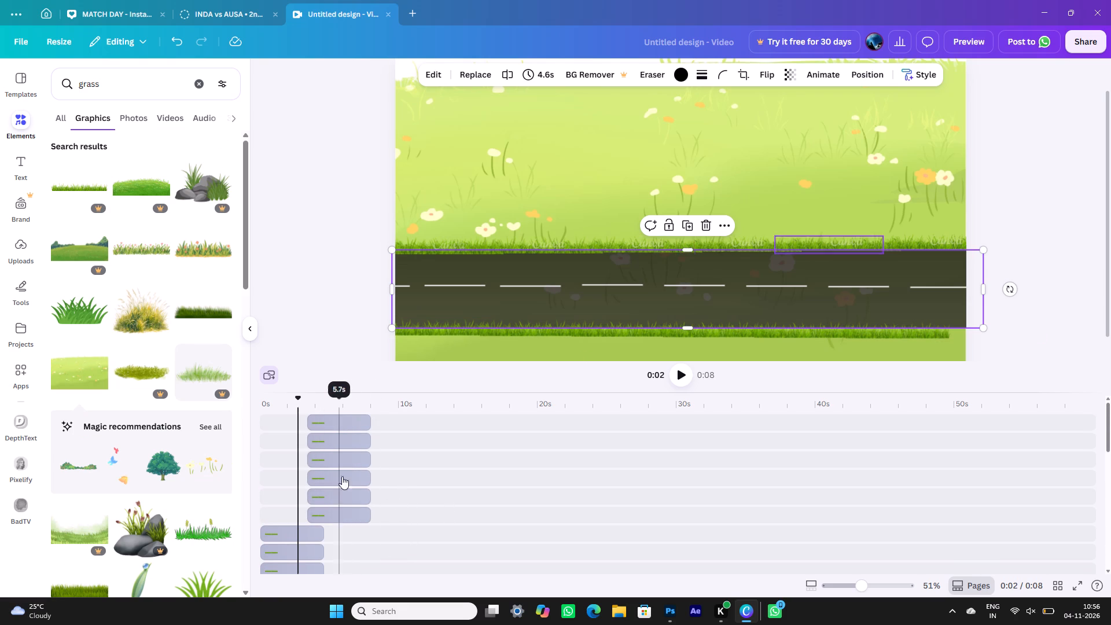
scroll(349, 502, up, 1)
drag(374, 517, 255, 365)
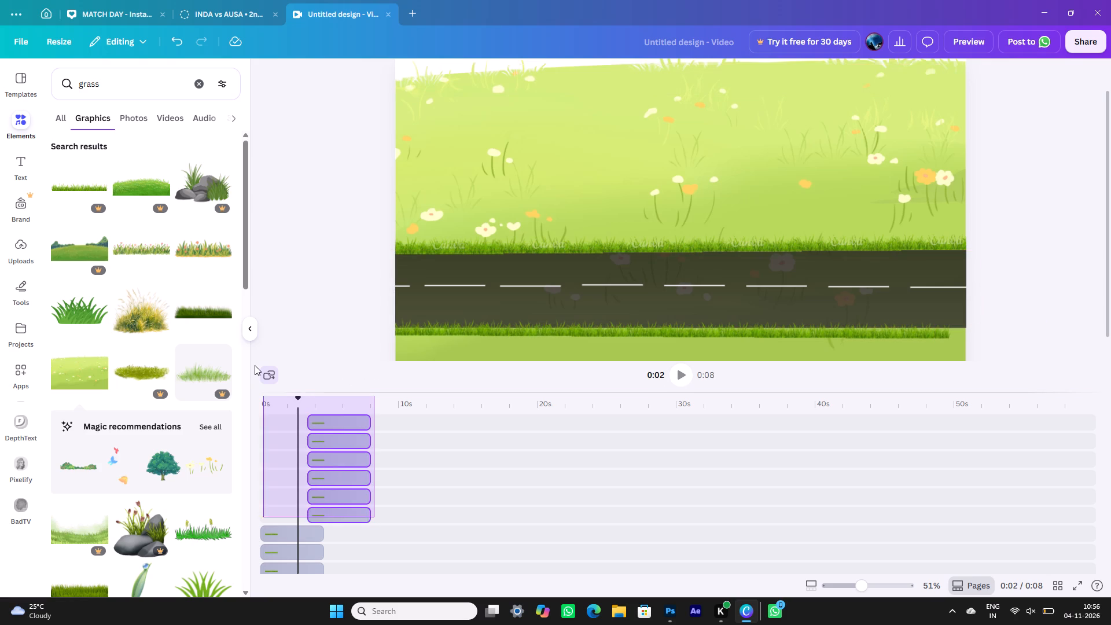
drag(255, 365, 252, 364)
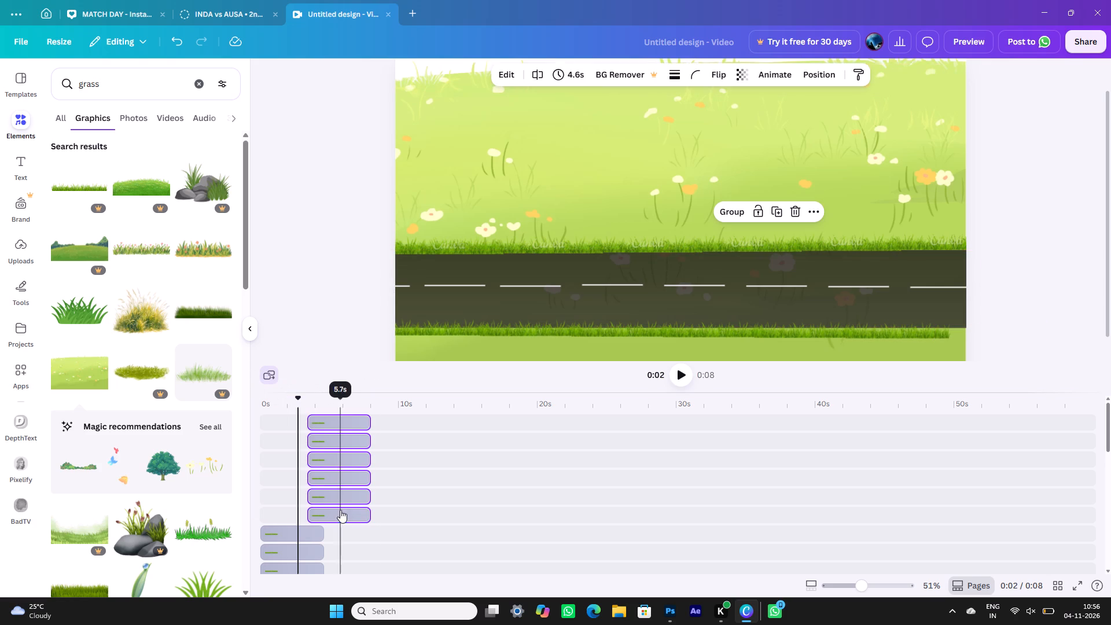
drag(340, 514, 277, 517)
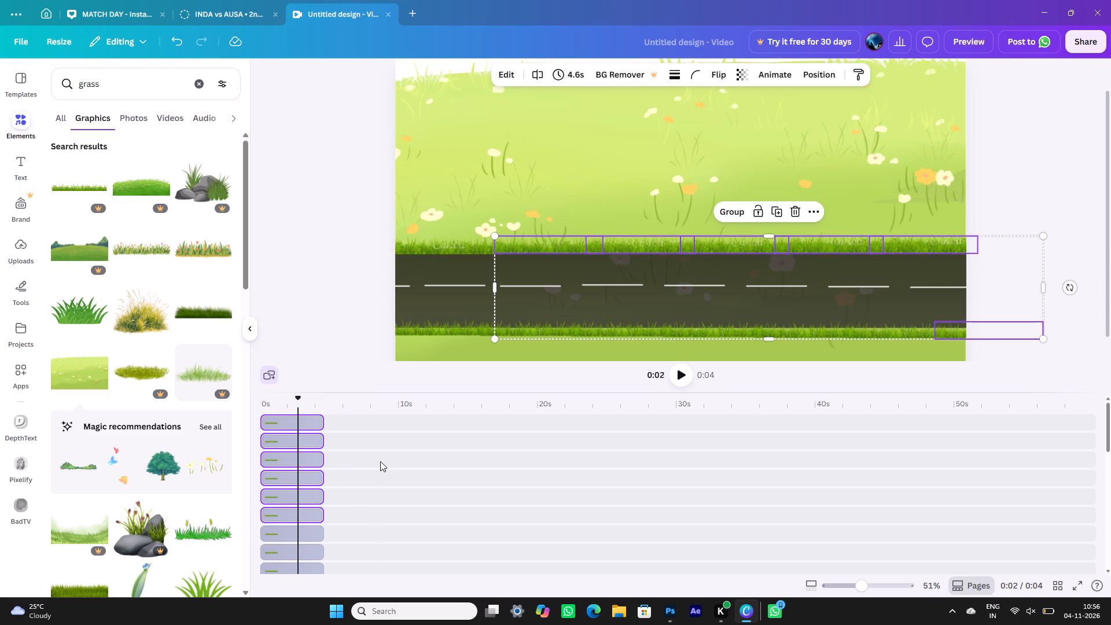
Select the road clip on the timeline and recolour the road with the near-black swatch of the colour palette.
scroll(380, 461, up, 7)
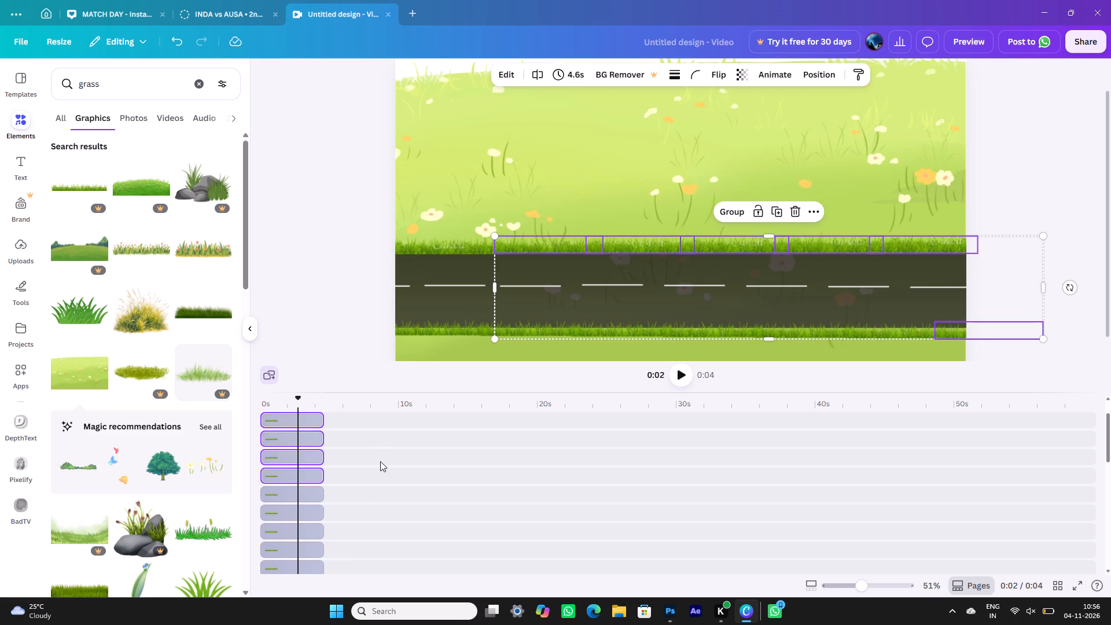
scroll(380, 461, up, 1)
scroll(380, 461, down, 7)
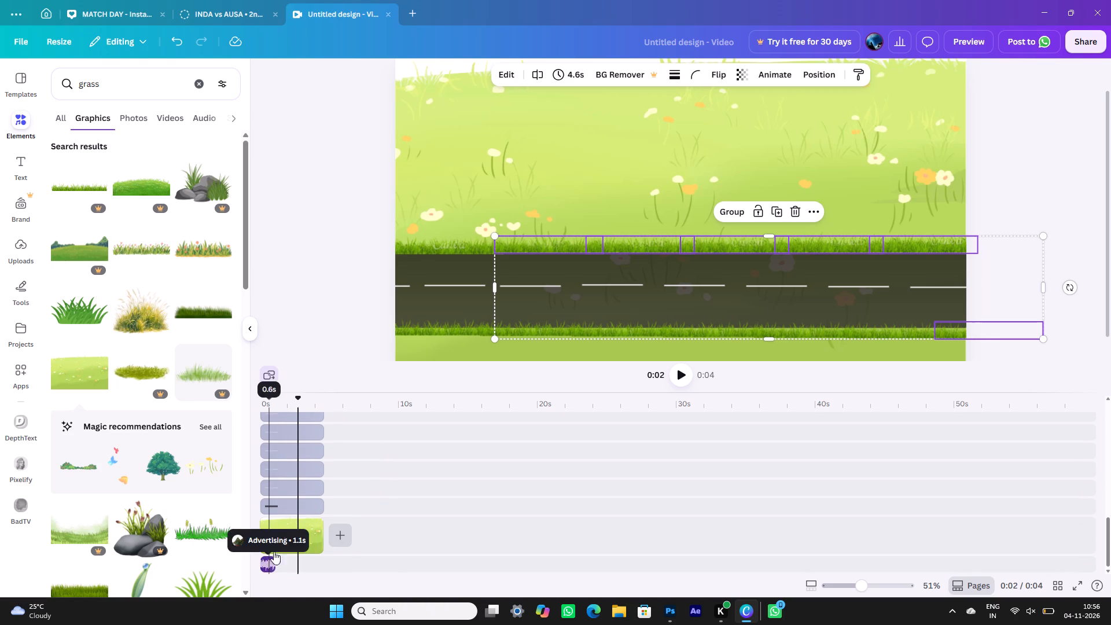
click(282, 499)
click(274, 502)
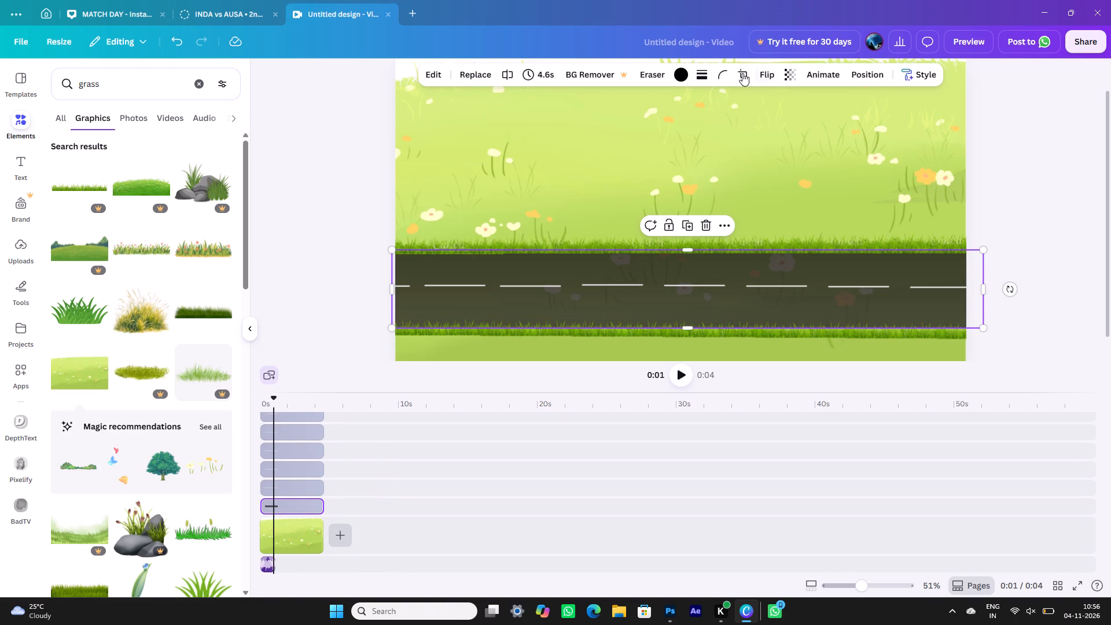
click(683, 73)
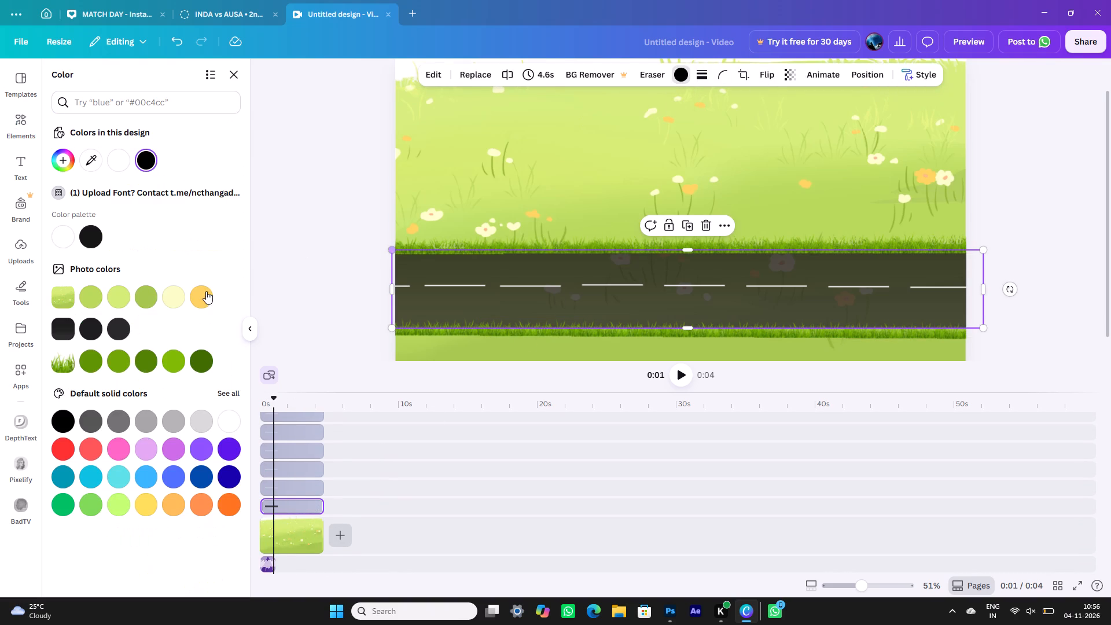
click(90, 236)
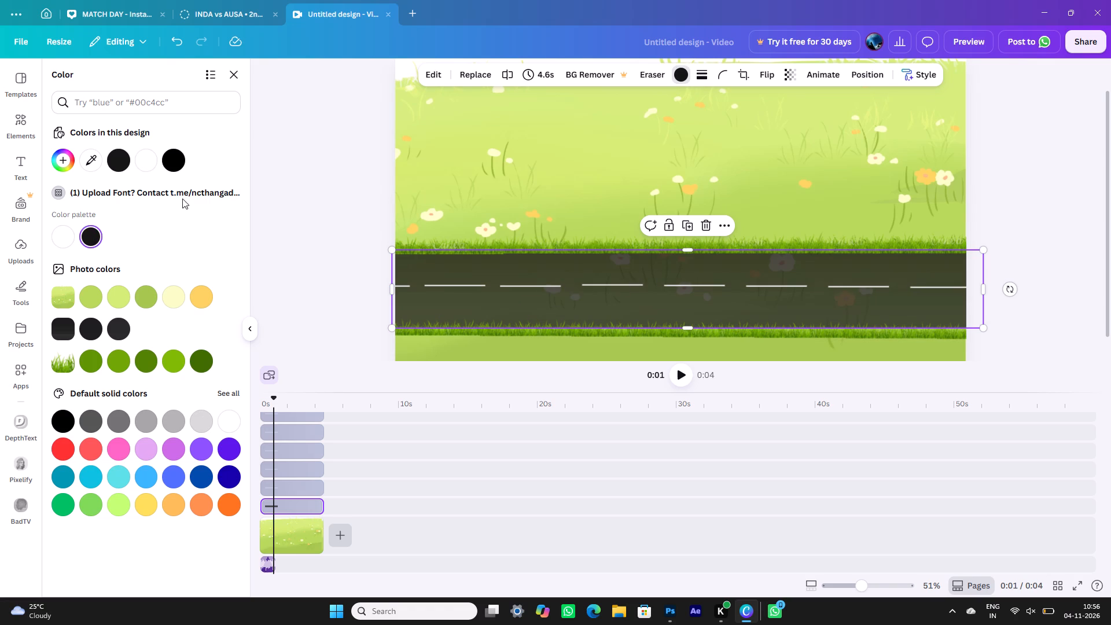
drag(175, 161, 477, 286)
Apply the Natural filter Fresco to the road rectangle at intensity 100.
click(438, 75)
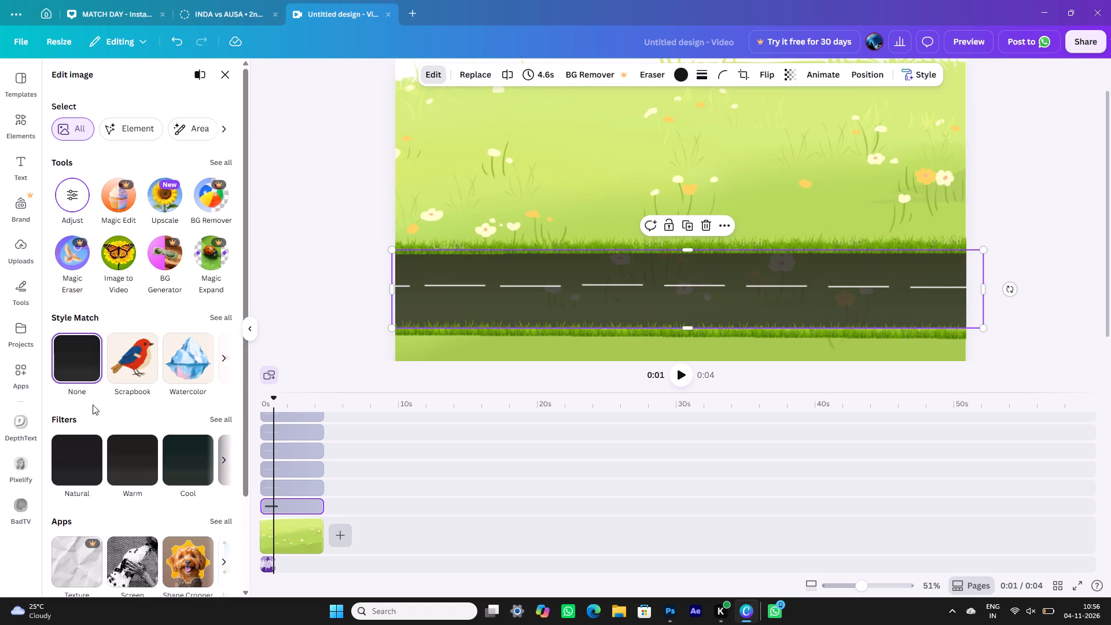
click(86, 453)
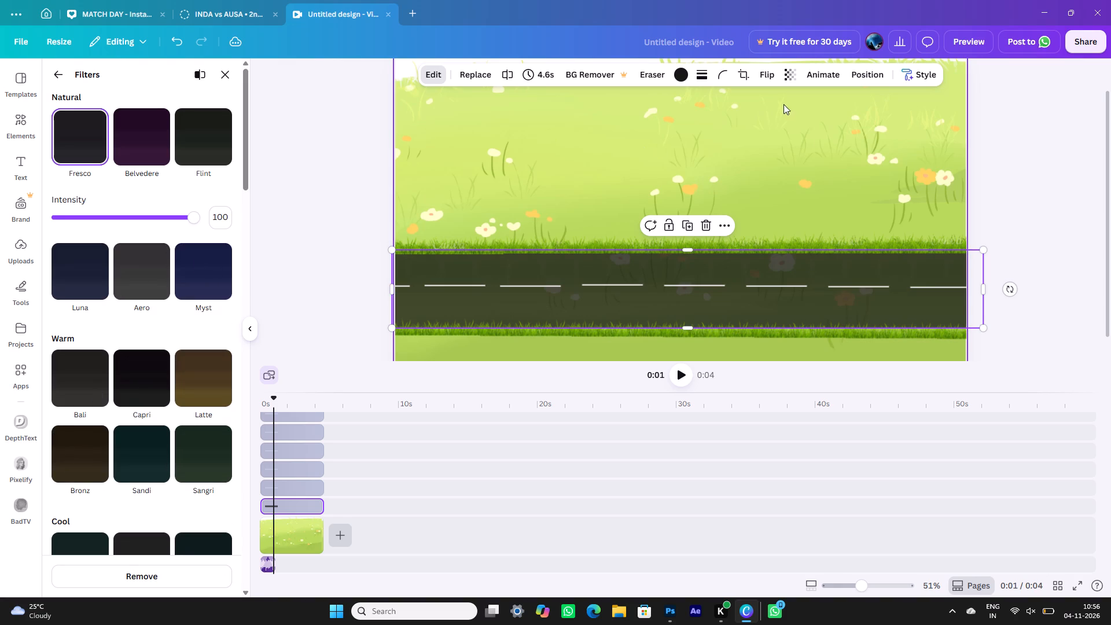
Give the road rectangle a solid stroke with a weight of 99.
click(770, 72)
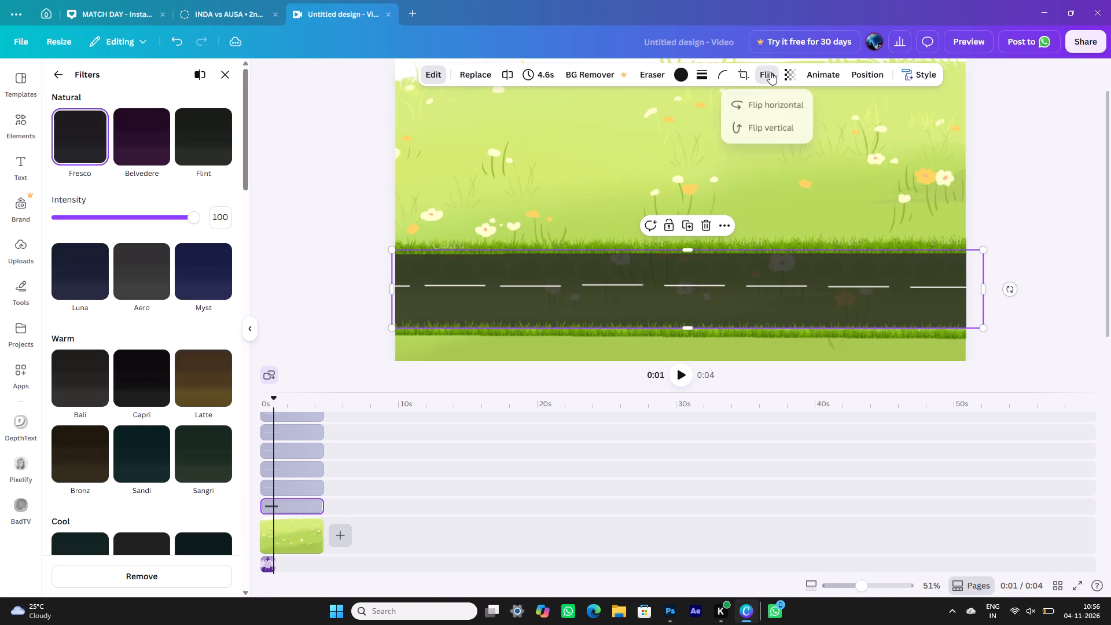
click(786, 71)
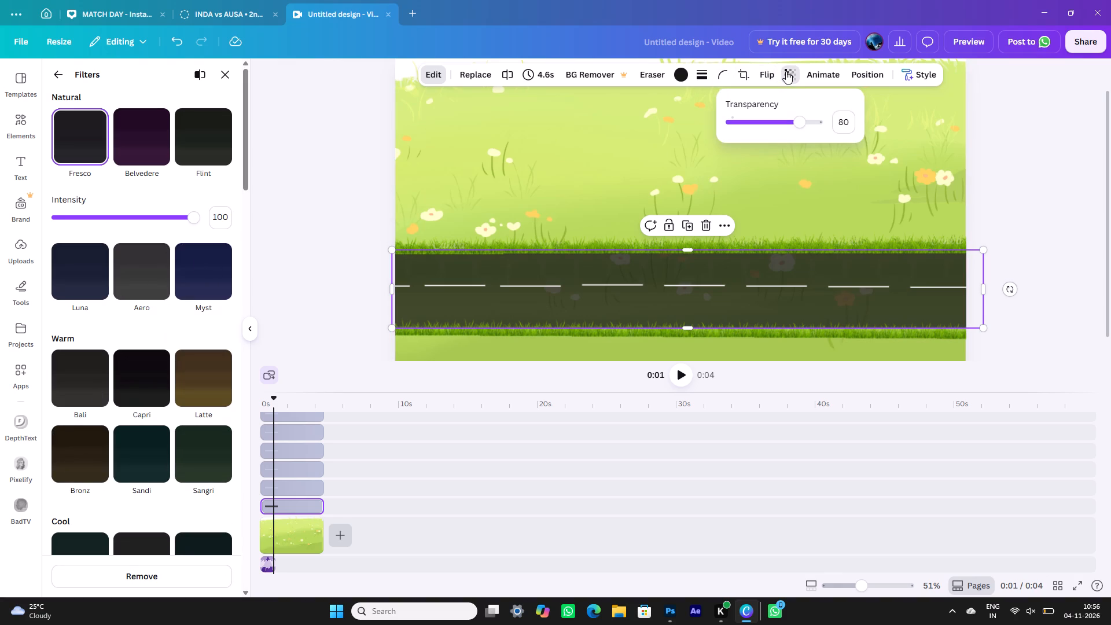
click(707, 82)
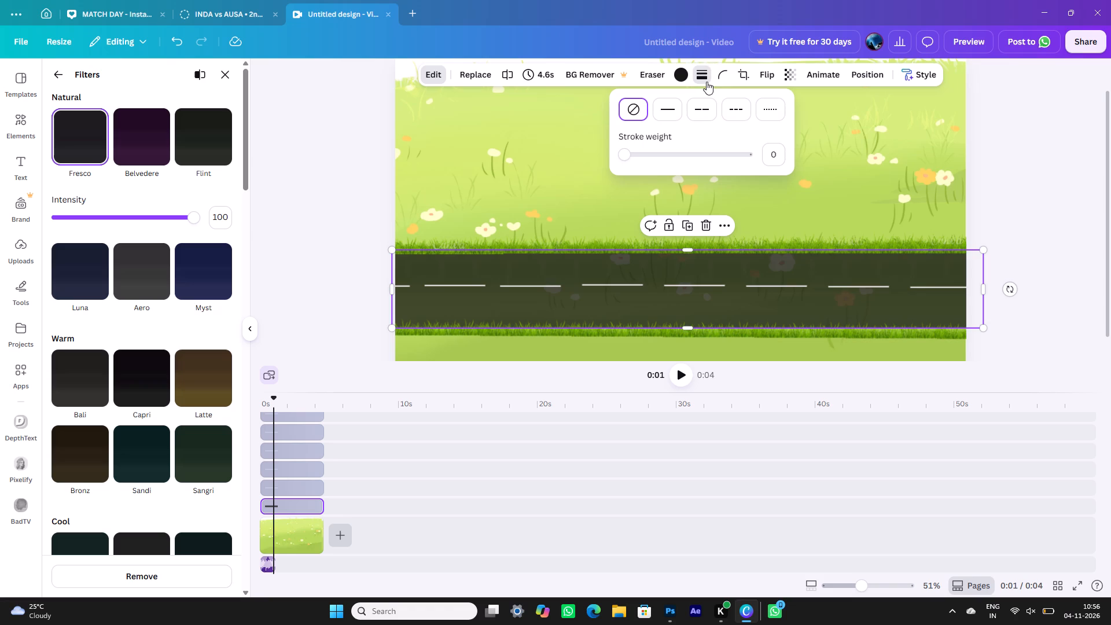
drag(632, 154, 759, 152)
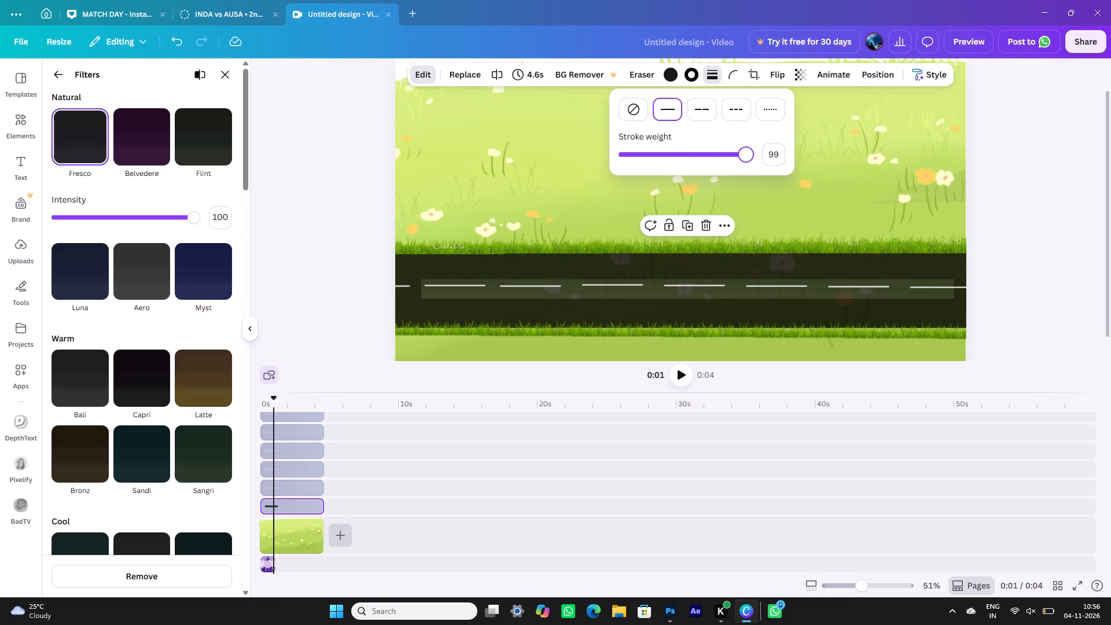
Remove the road rectangle's stroke by reducing its weight to 0.
drag(759, 152, 527, 168)
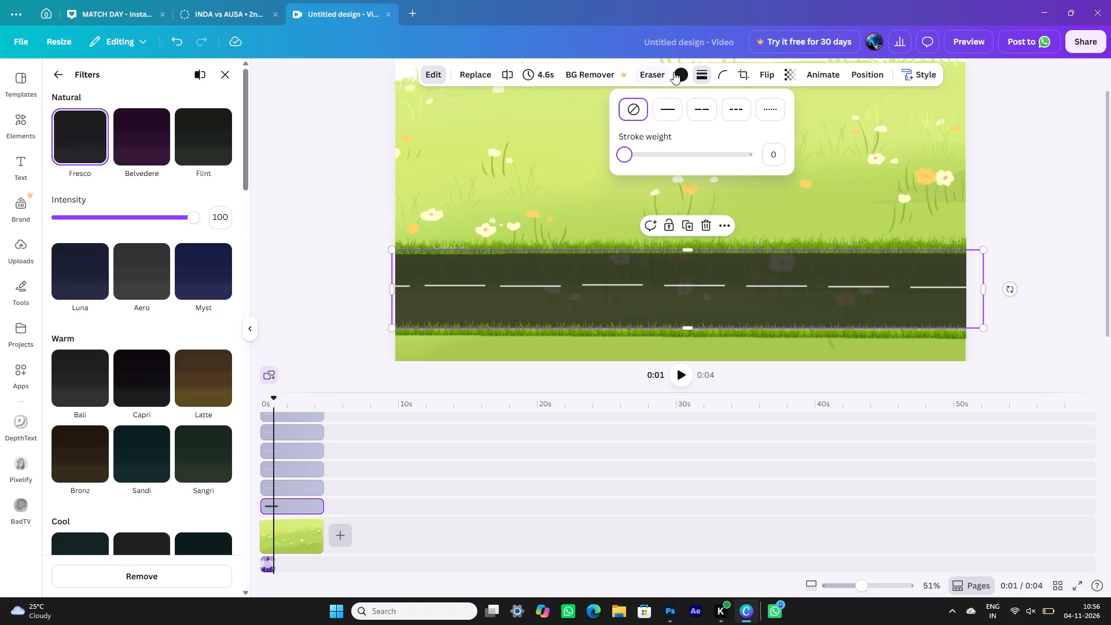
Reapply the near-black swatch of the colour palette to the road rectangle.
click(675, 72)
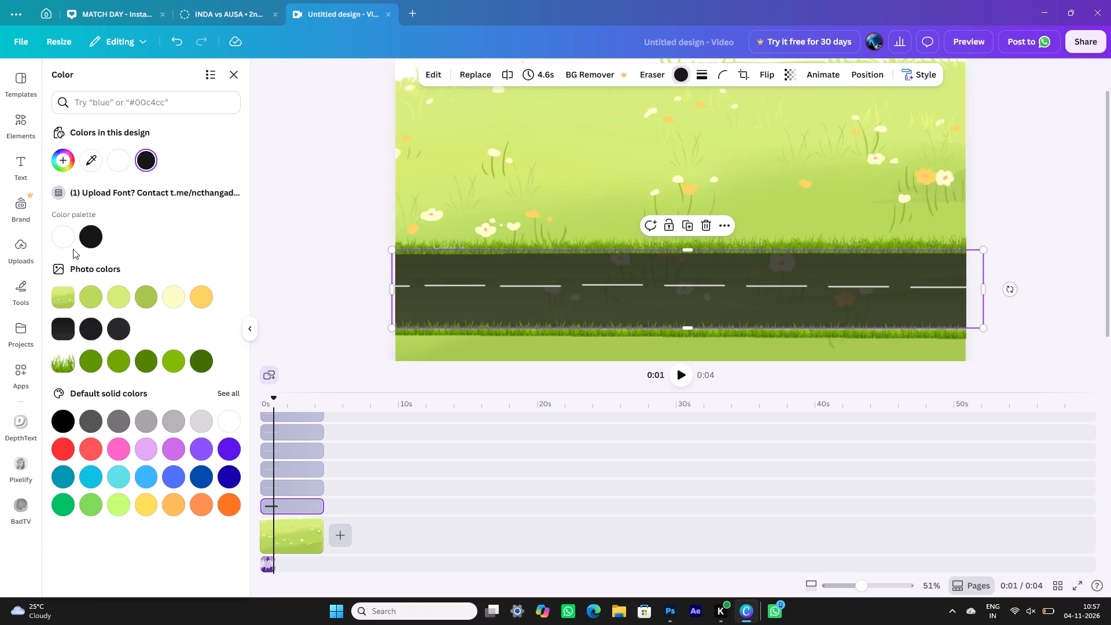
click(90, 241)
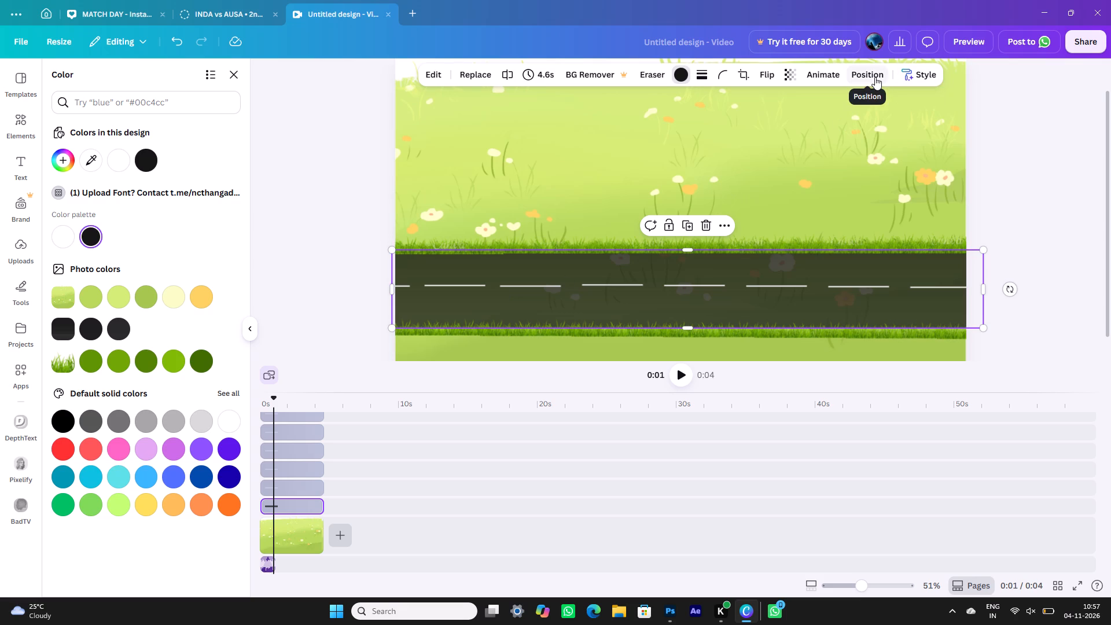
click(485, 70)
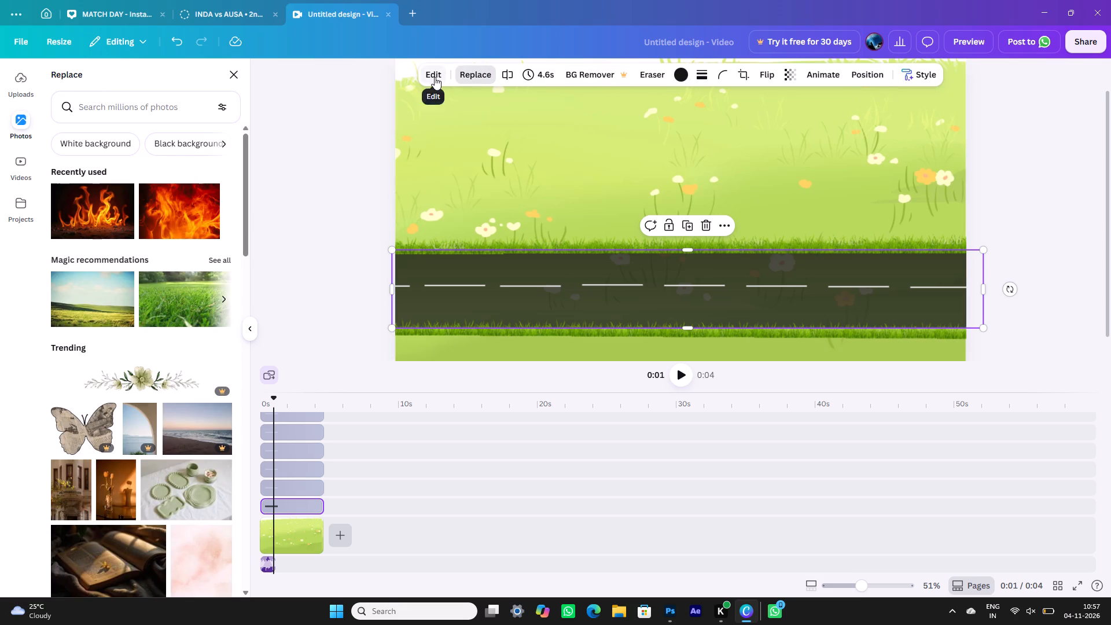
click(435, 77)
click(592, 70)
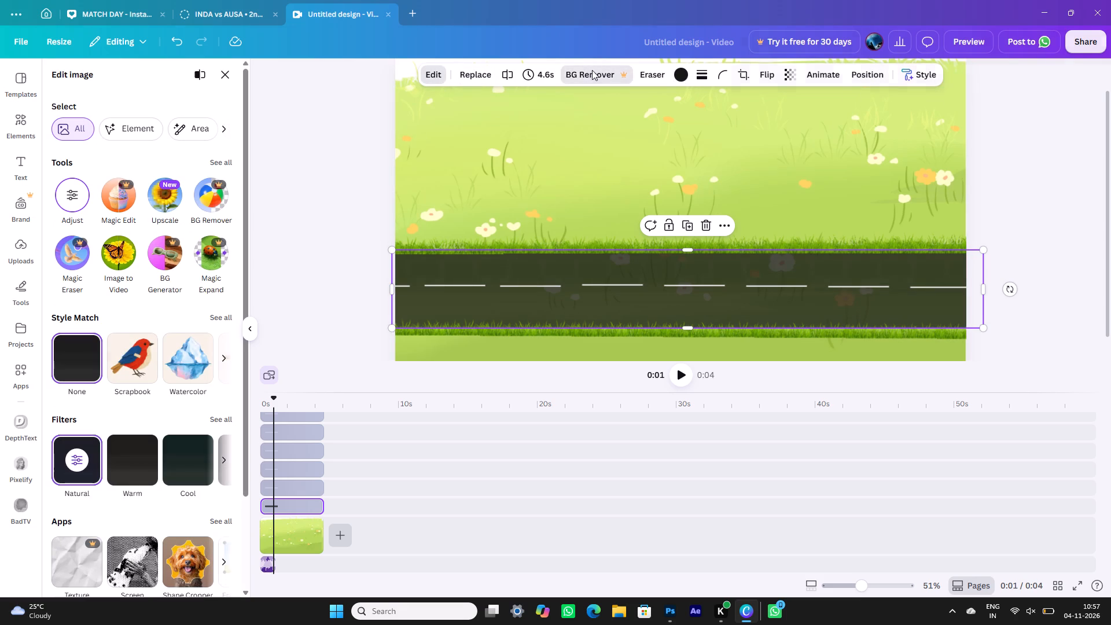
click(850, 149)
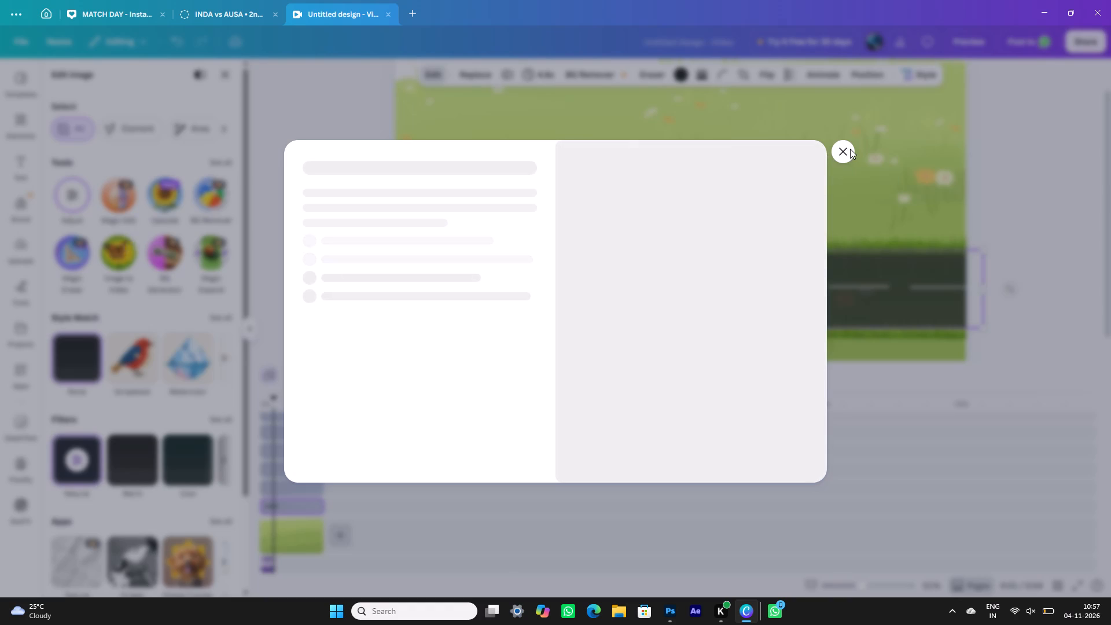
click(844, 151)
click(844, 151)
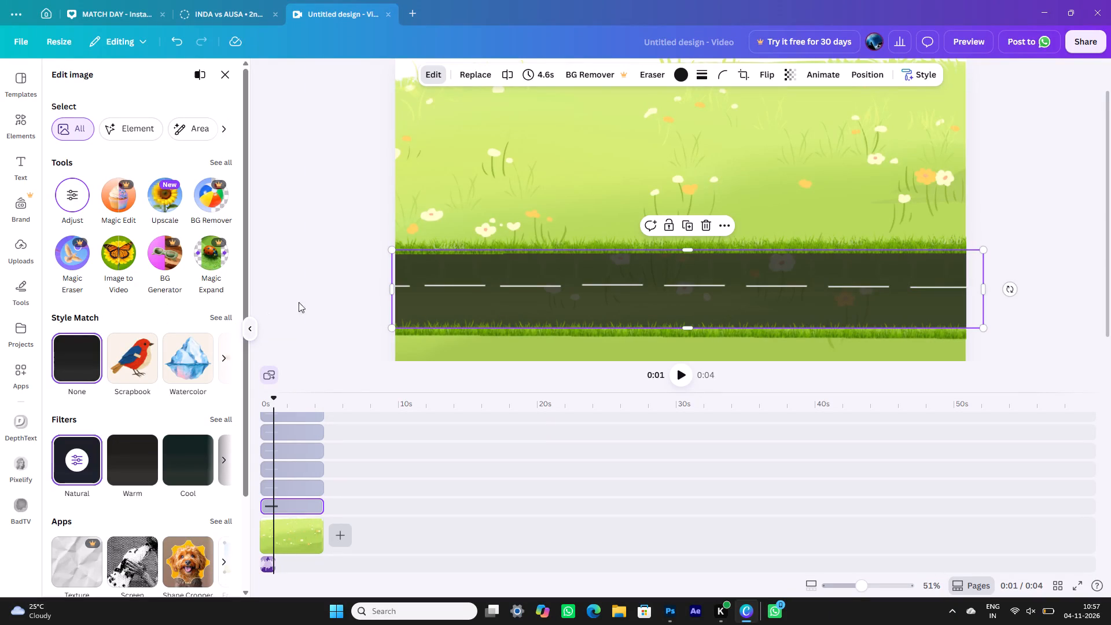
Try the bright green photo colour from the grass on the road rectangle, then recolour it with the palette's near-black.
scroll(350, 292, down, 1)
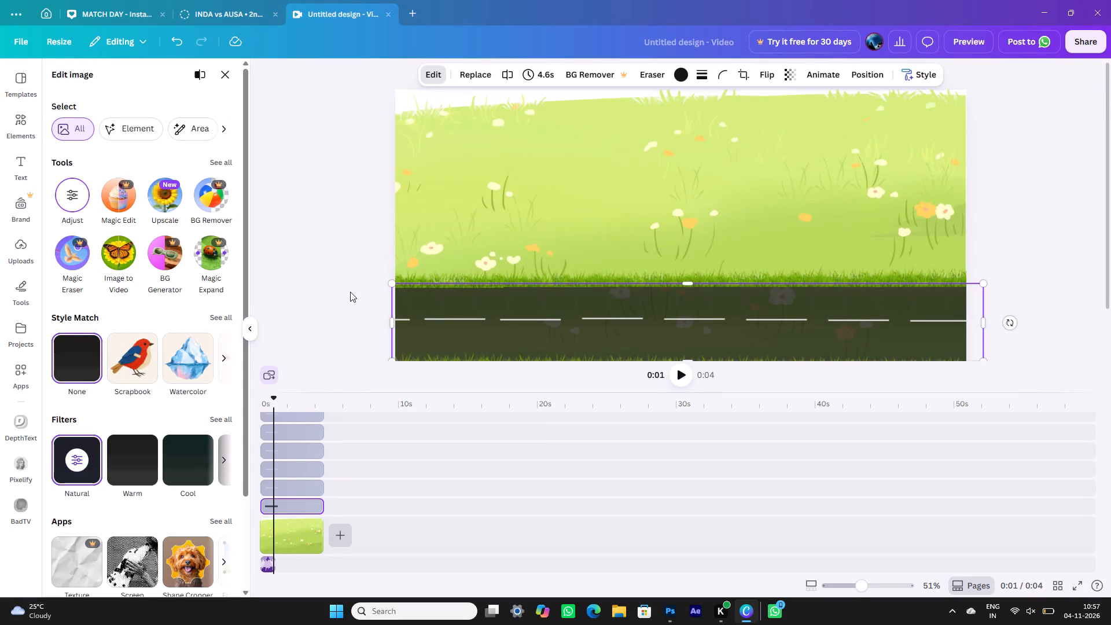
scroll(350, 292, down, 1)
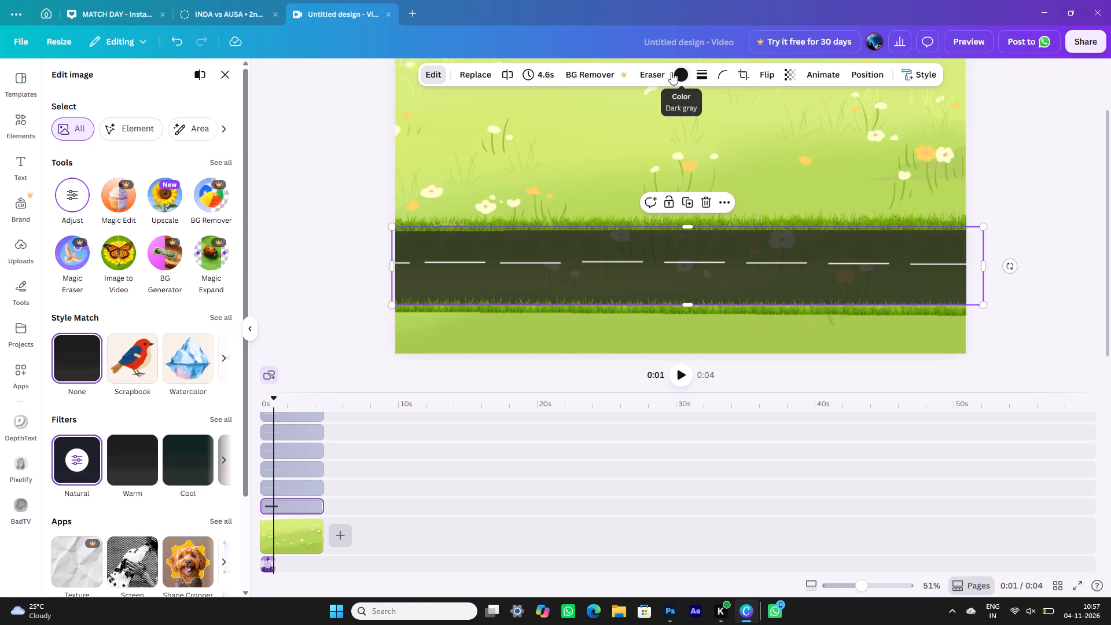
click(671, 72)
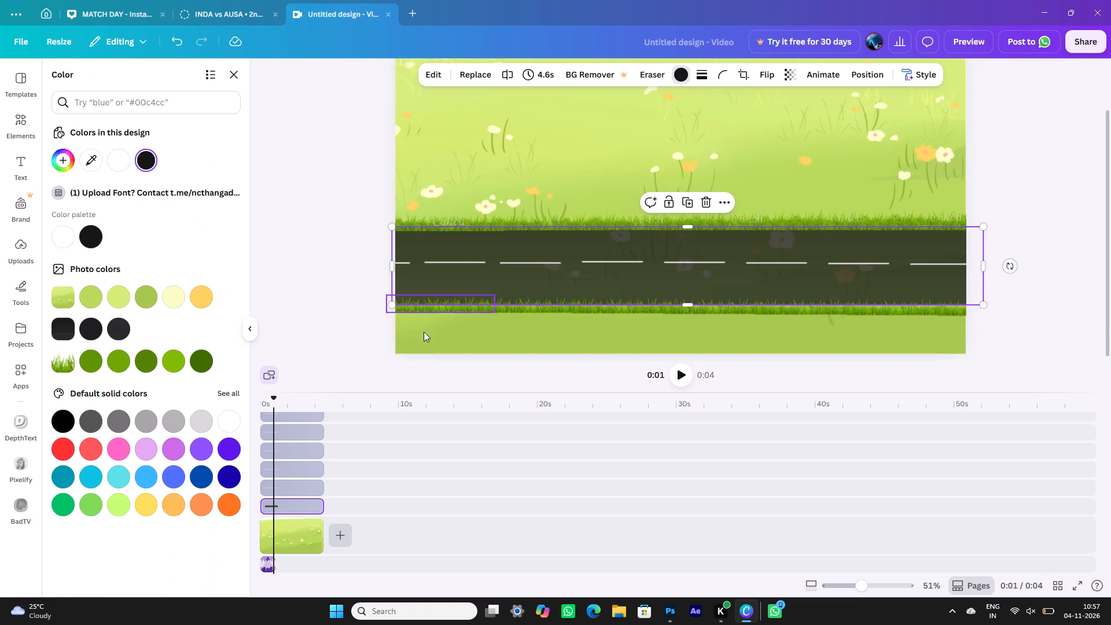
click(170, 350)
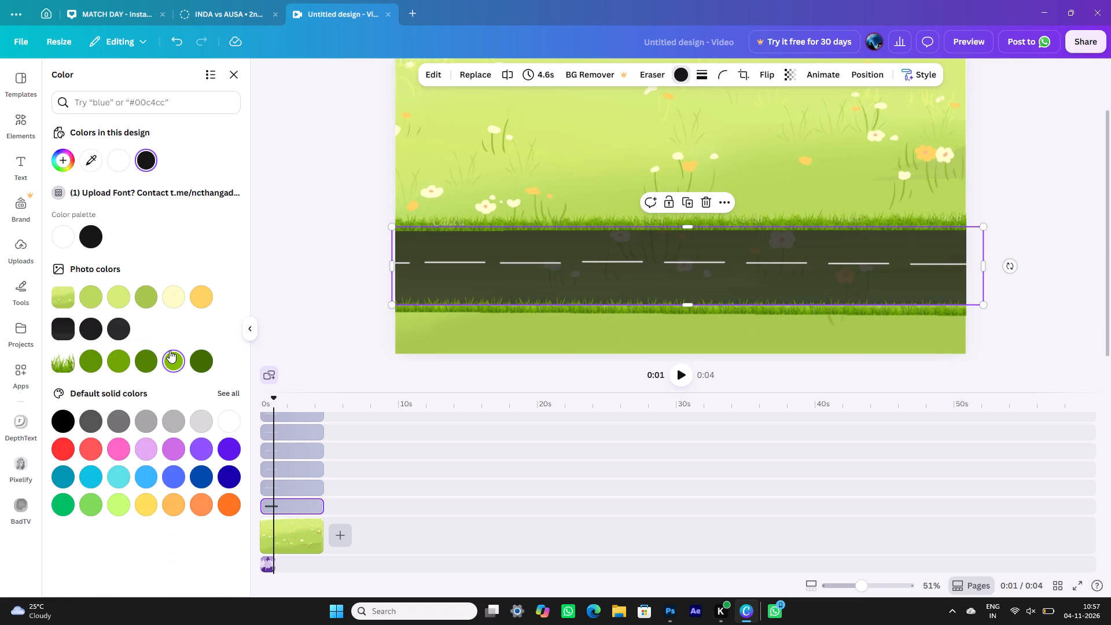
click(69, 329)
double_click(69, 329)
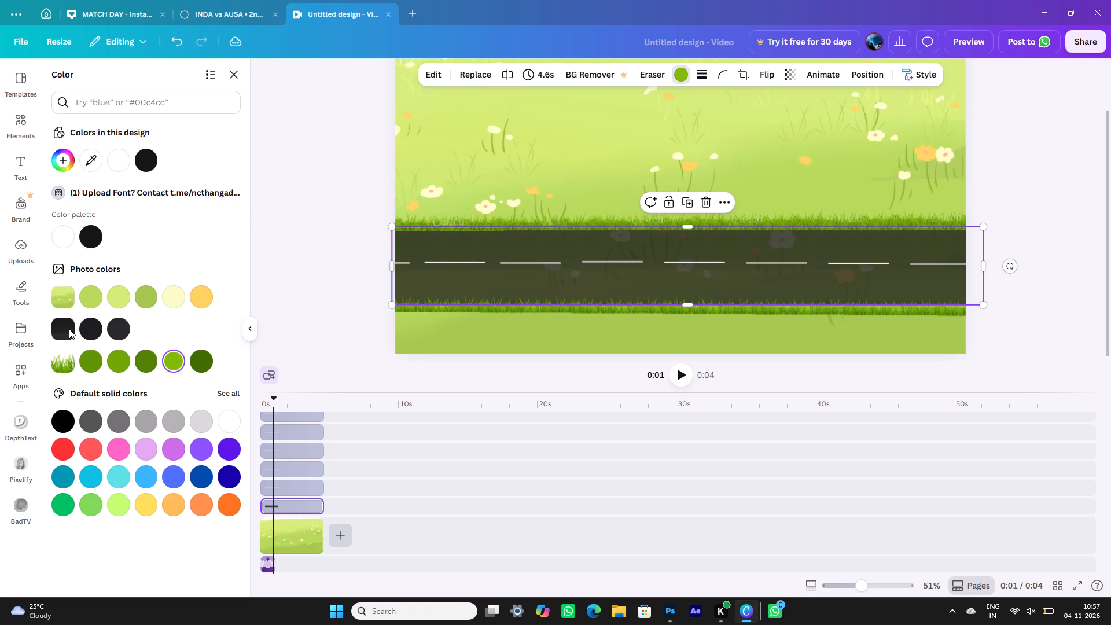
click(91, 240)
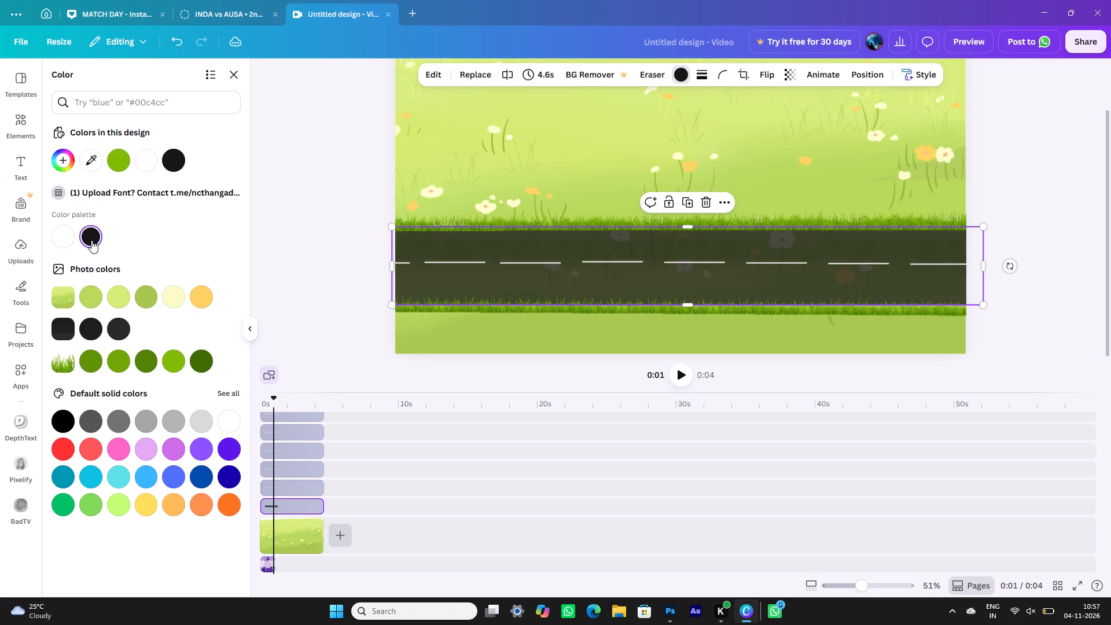
Set the dark road rectangle image as the page background.
scroll(629, 99, up, 2)
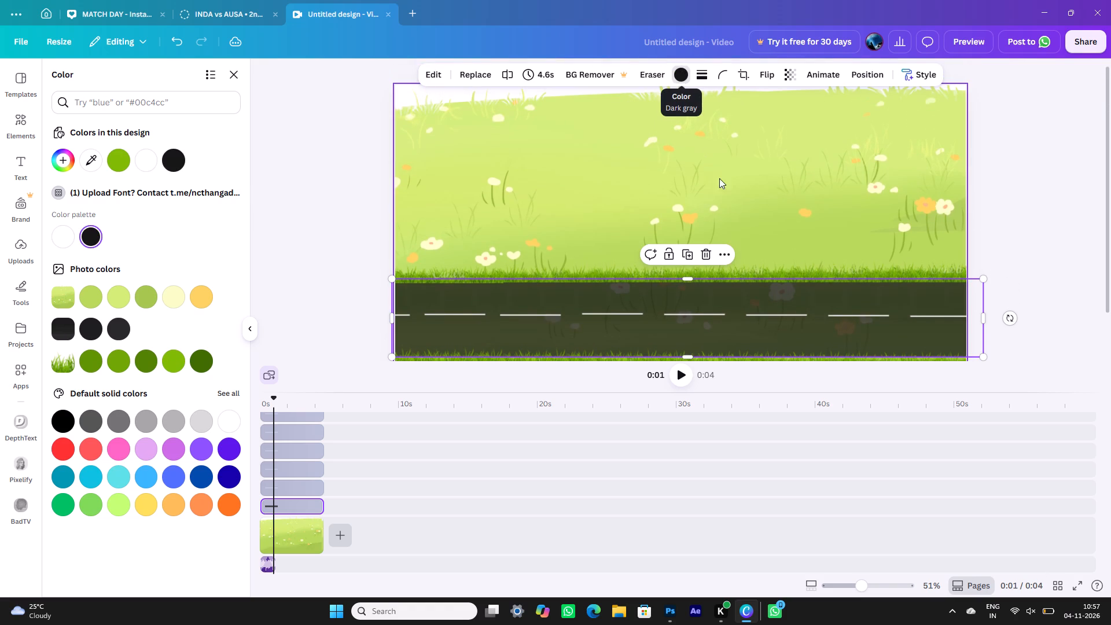
click(726, 256)
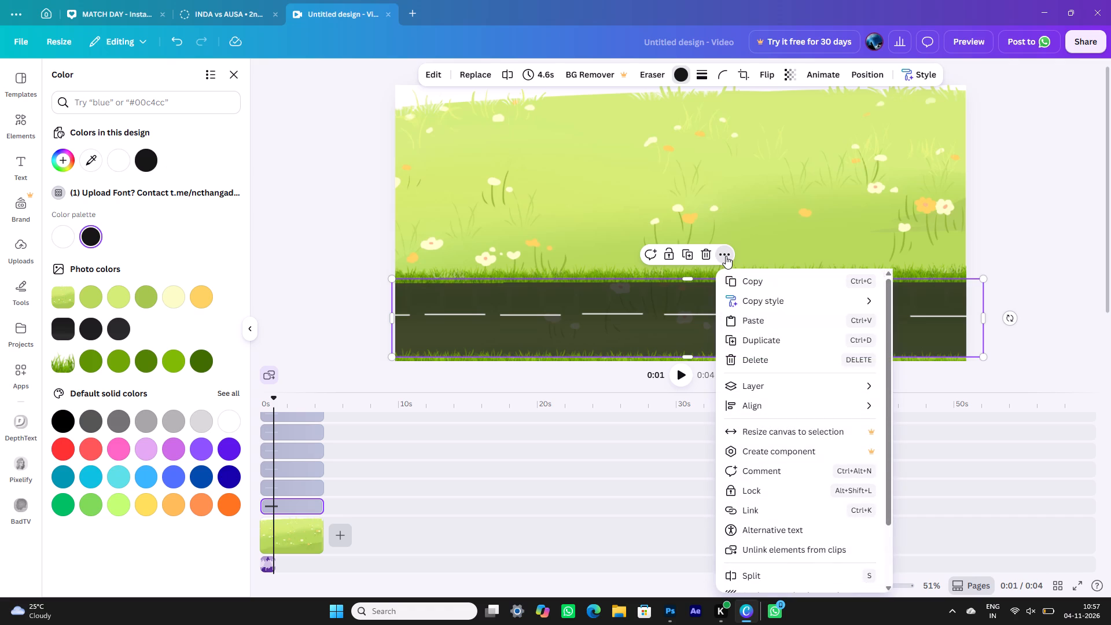
scroll(798, 447, down, 4)
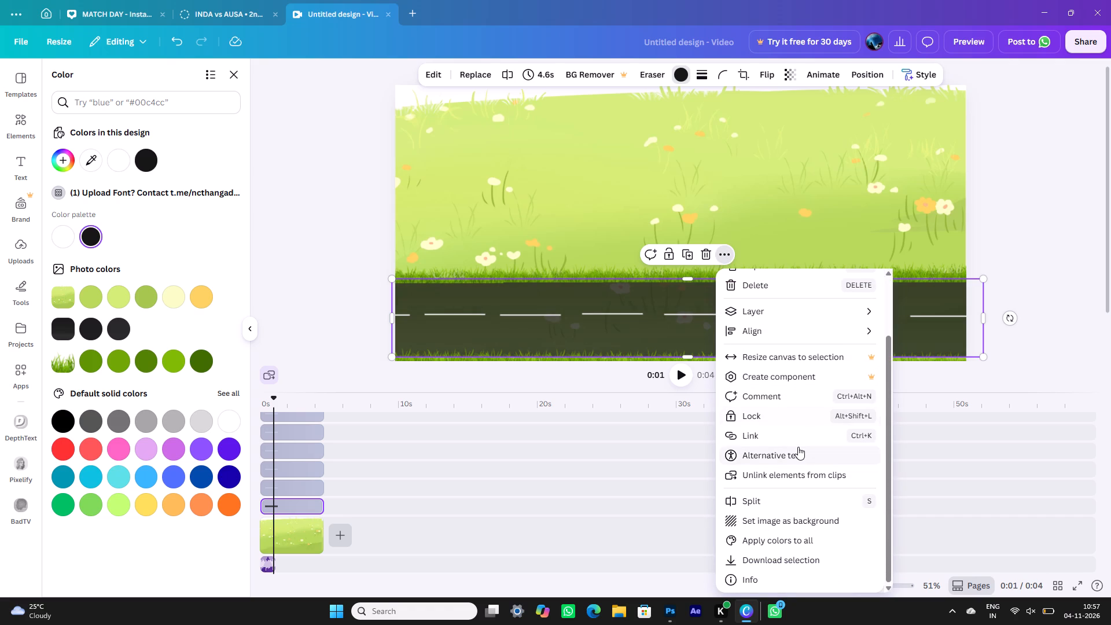
scroll(798, 447, down, 1)
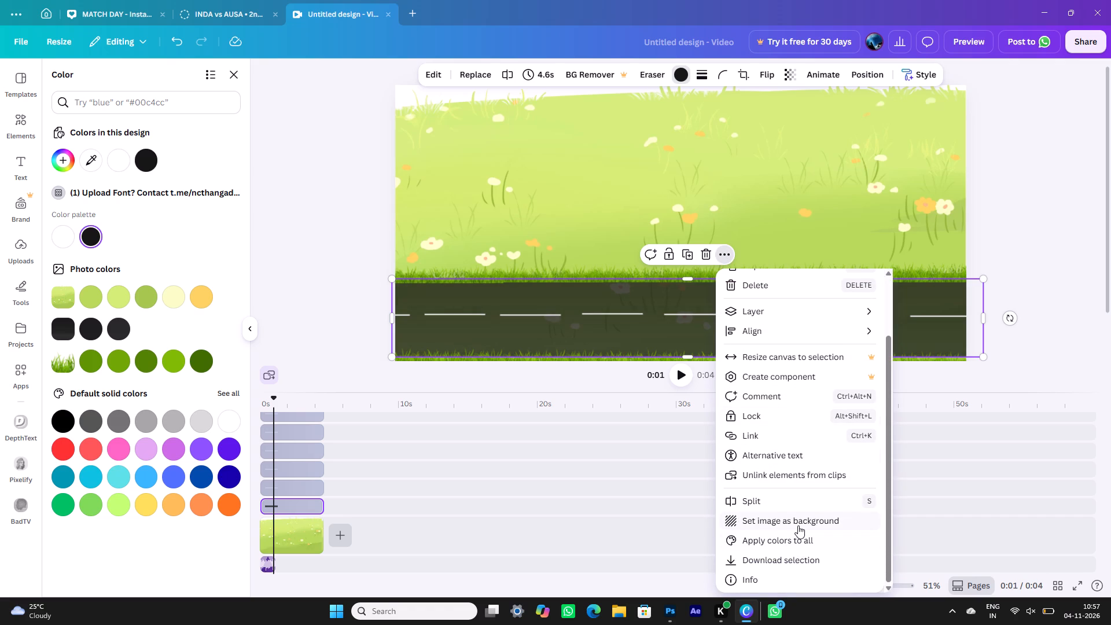
click(798, 525)
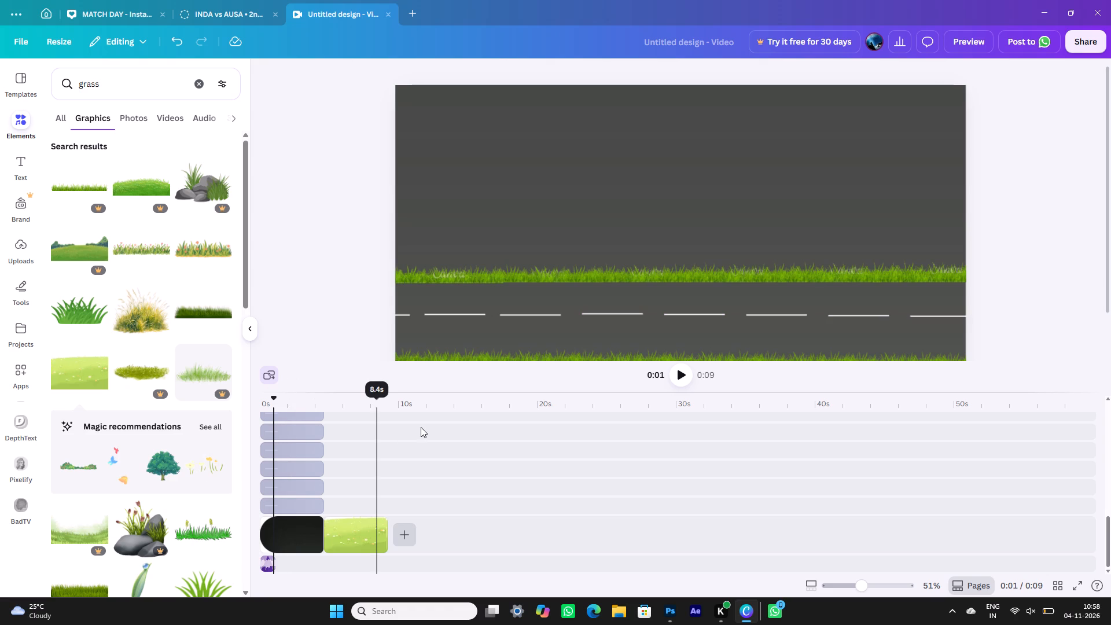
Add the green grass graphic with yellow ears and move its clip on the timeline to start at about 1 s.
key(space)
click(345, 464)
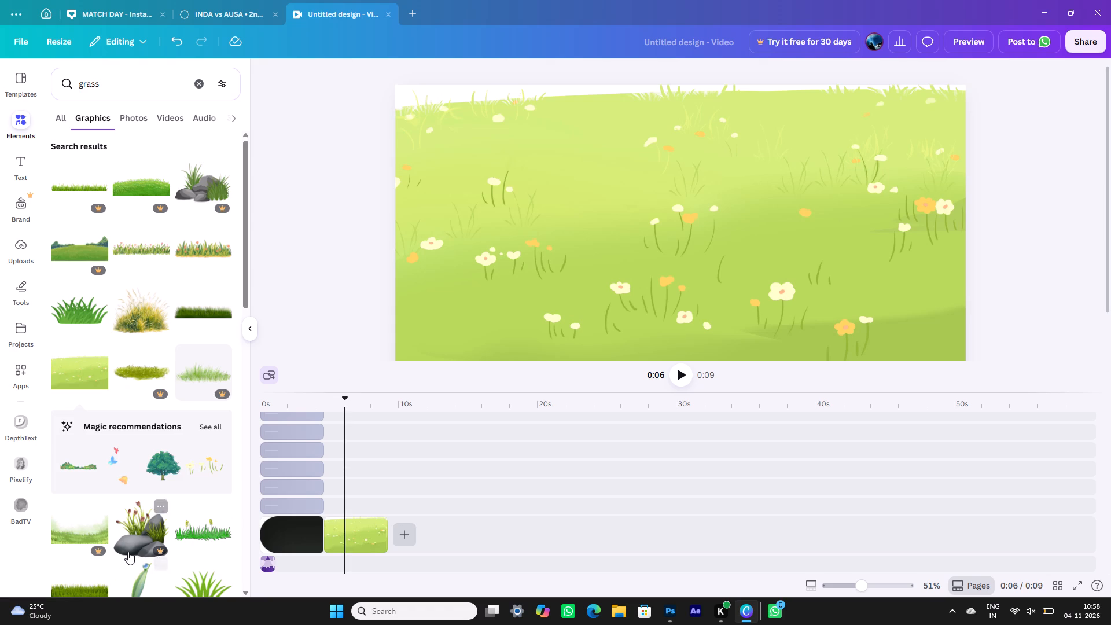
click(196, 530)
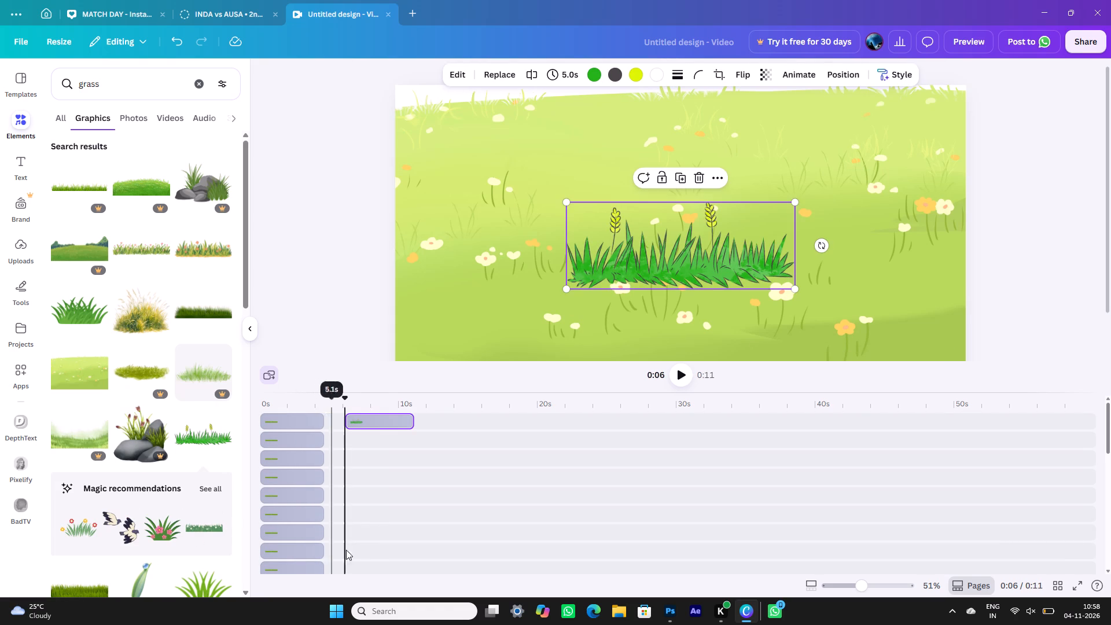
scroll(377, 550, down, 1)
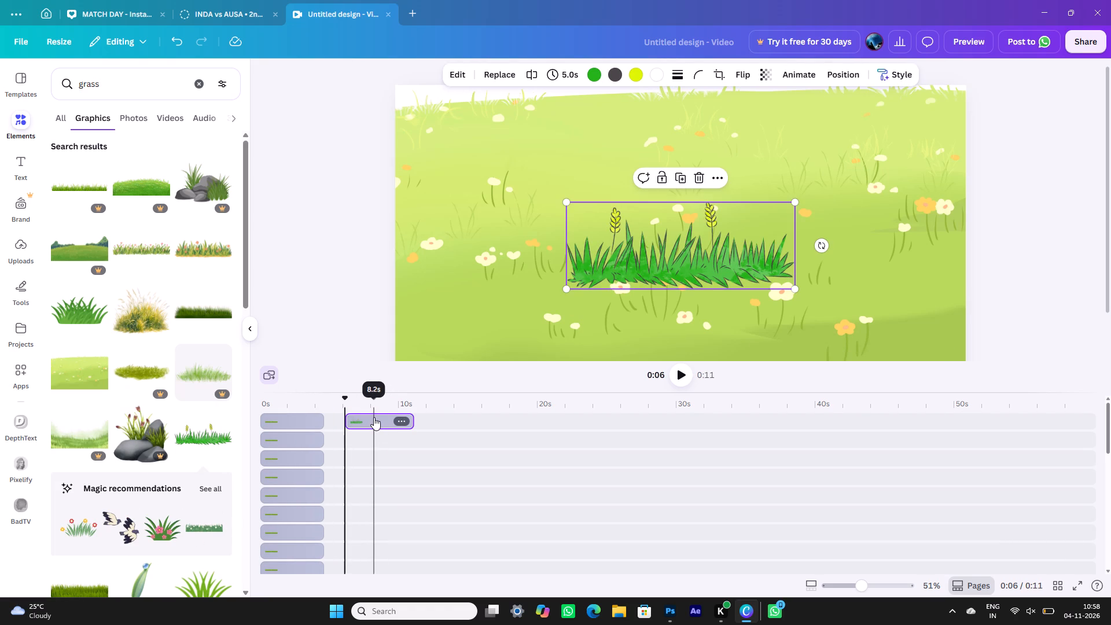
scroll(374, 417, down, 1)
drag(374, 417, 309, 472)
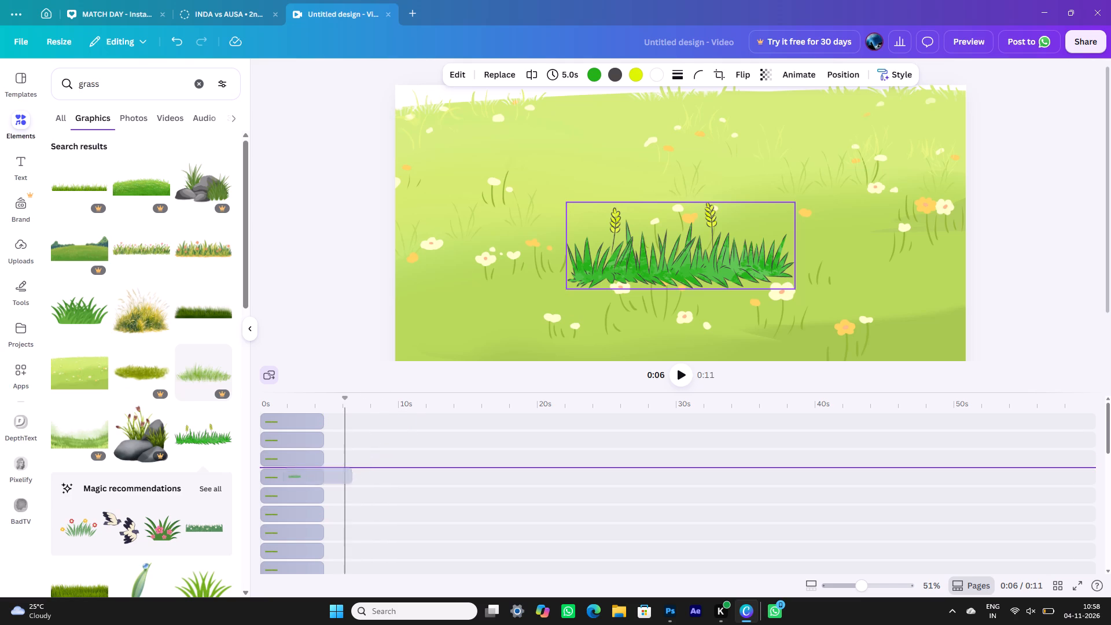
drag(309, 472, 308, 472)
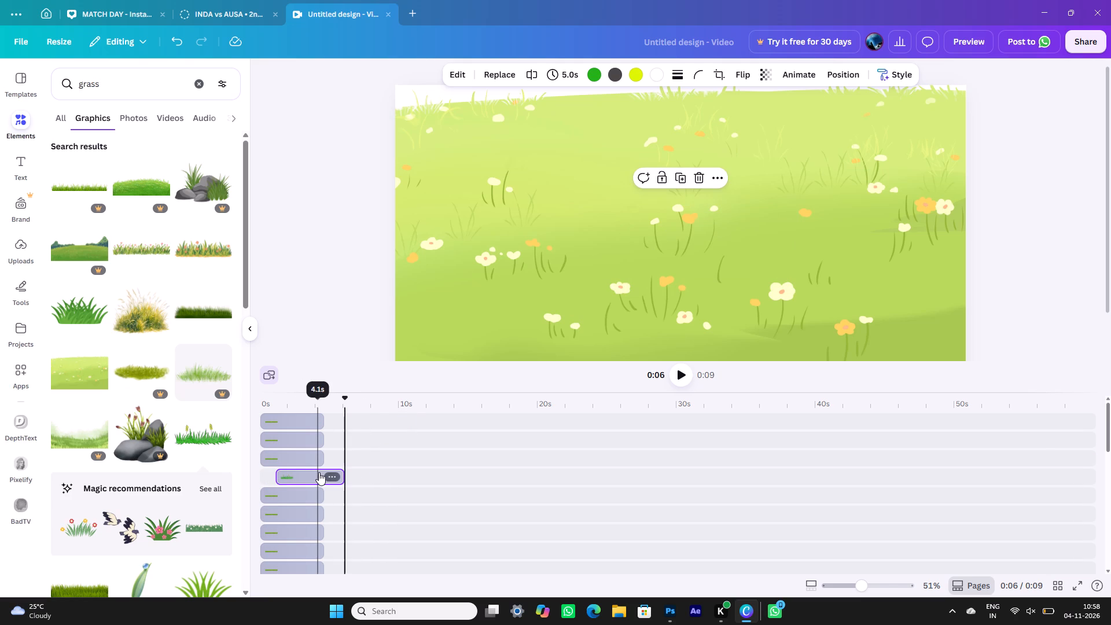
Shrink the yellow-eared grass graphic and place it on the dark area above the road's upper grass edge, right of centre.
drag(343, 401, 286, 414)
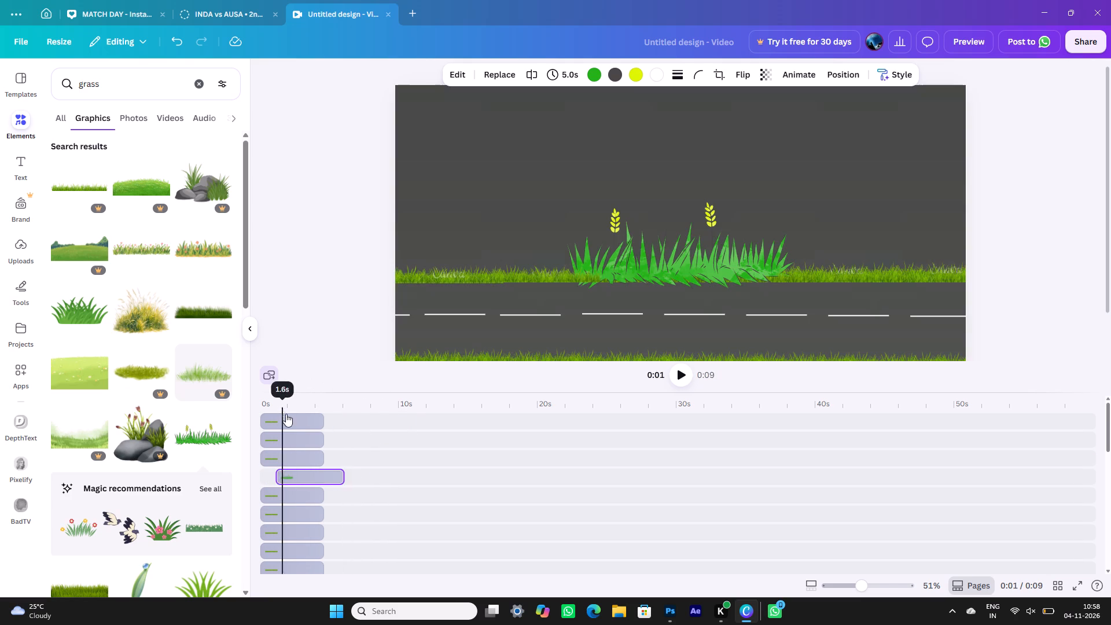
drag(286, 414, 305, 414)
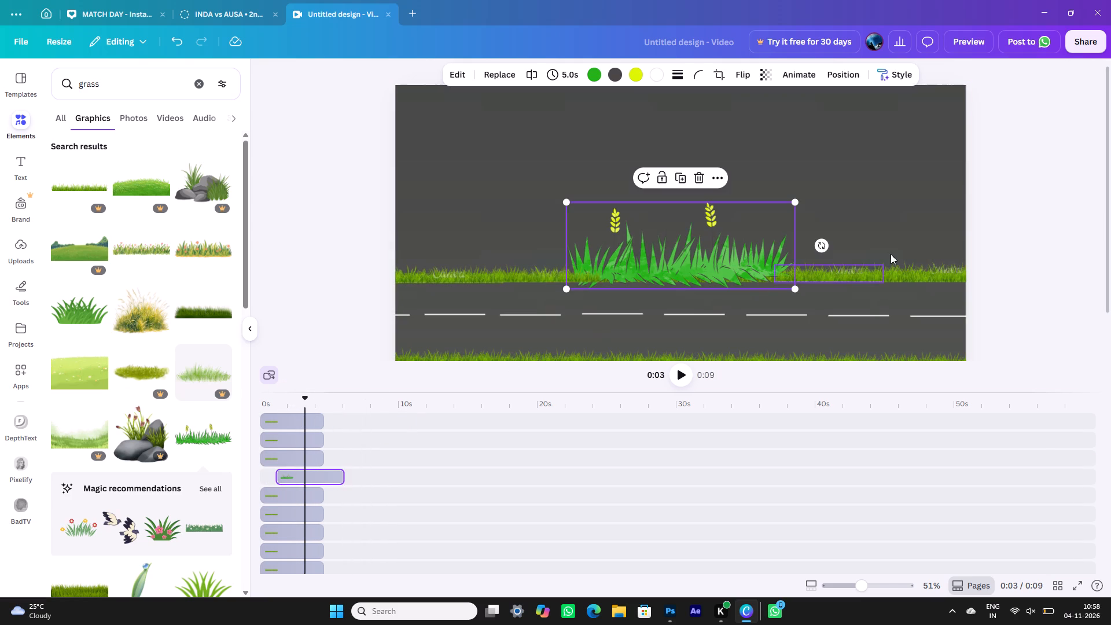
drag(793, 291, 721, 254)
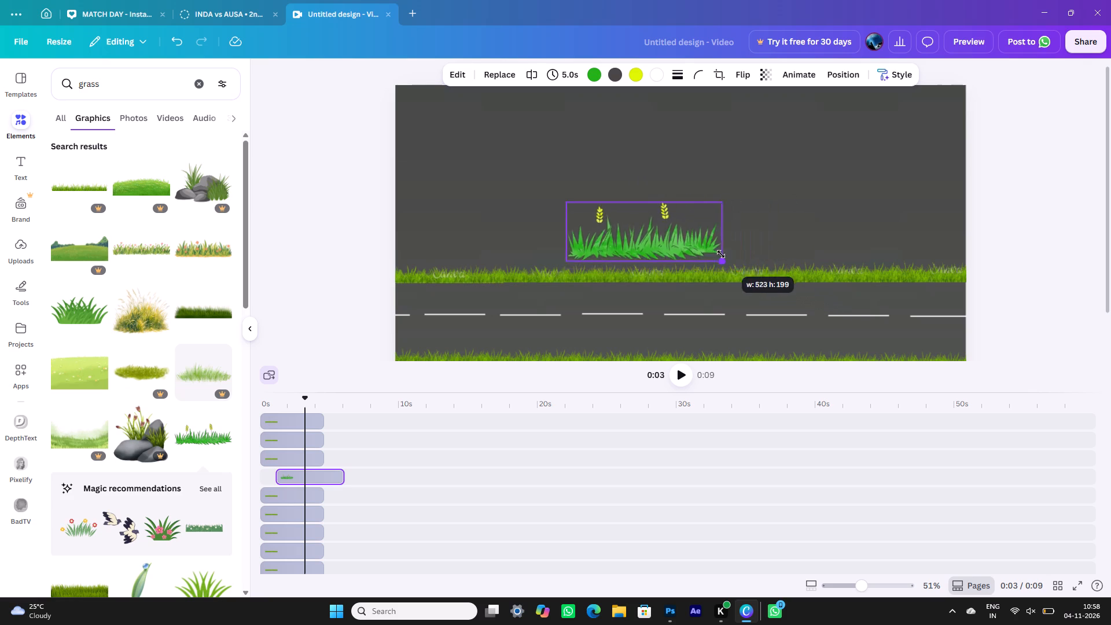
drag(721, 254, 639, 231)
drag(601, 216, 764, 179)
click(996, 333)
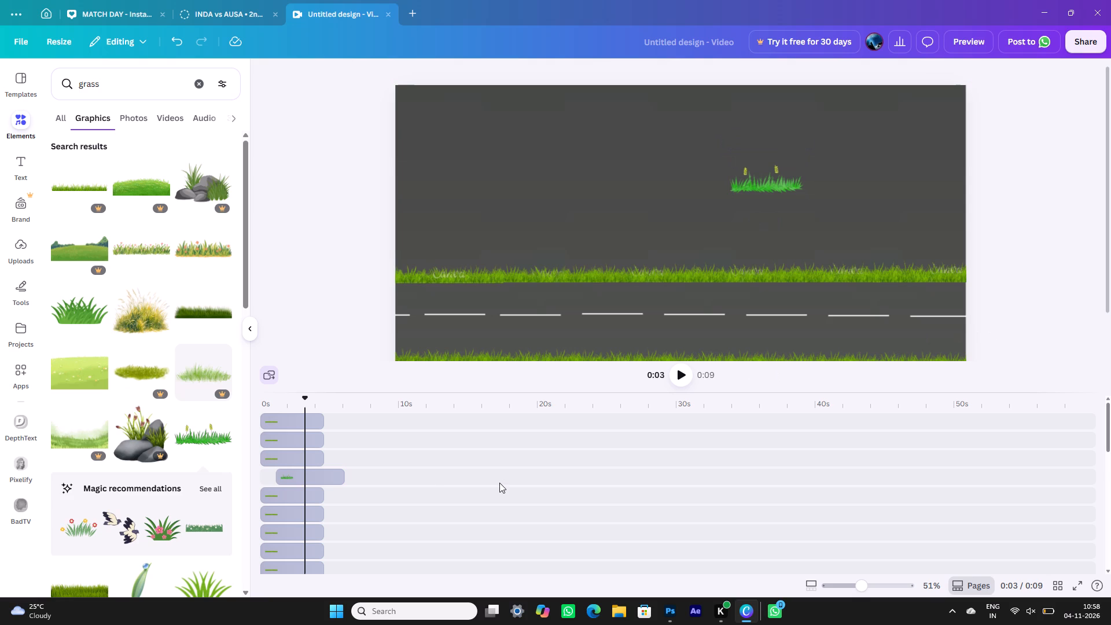
Delete the dark road background clip from the timeline.
scroll(391, 503, down, 3)
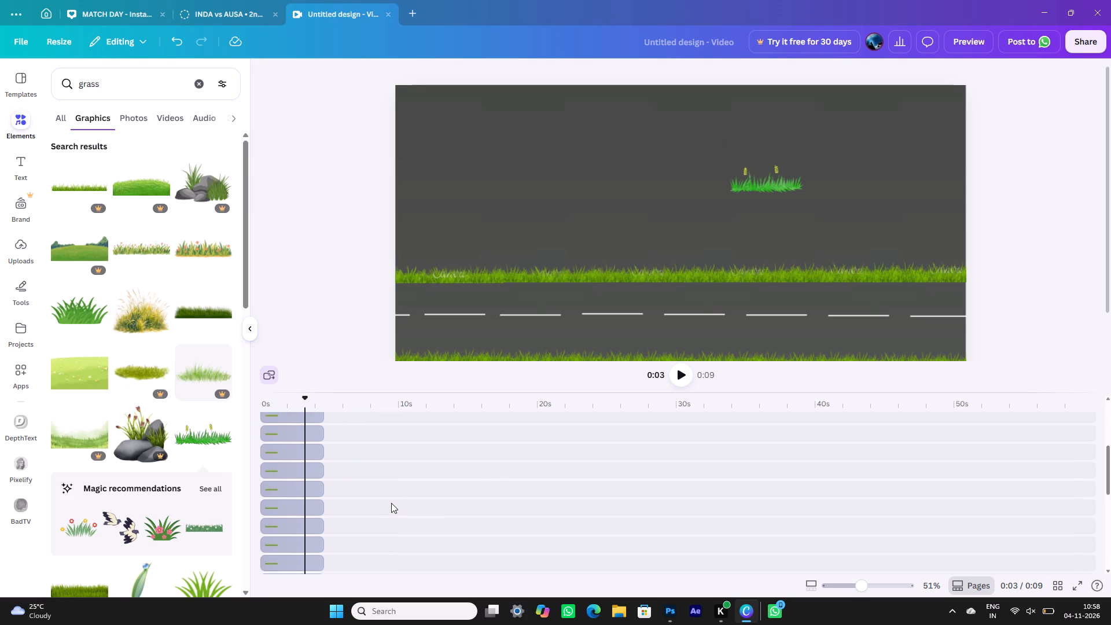
scroll(391, 503, down, 3)
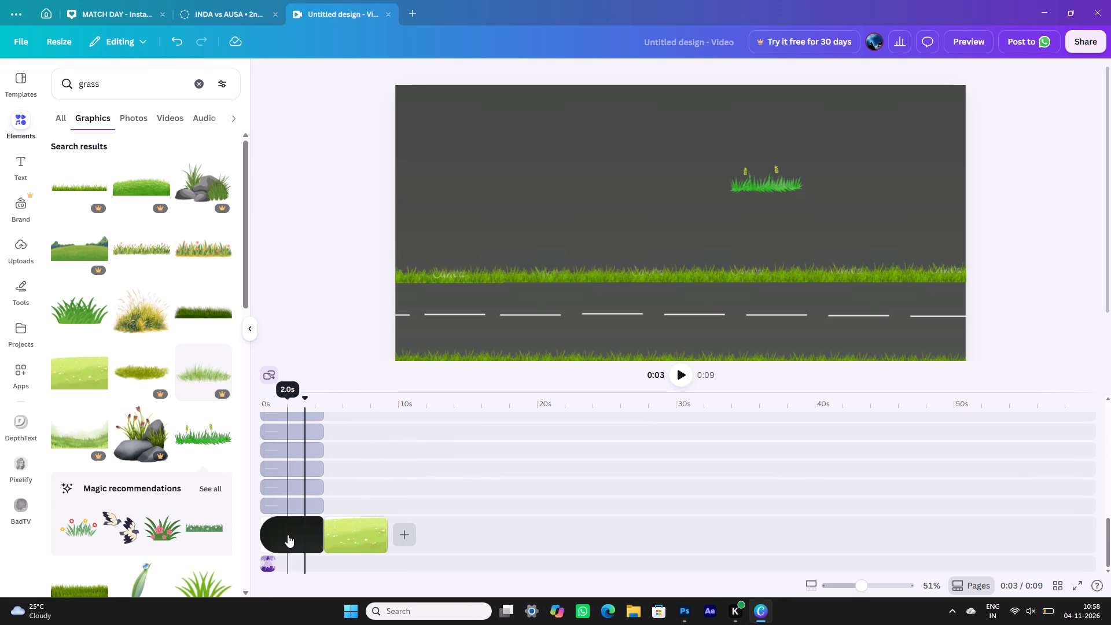
click(288, 535)
key(Delete)
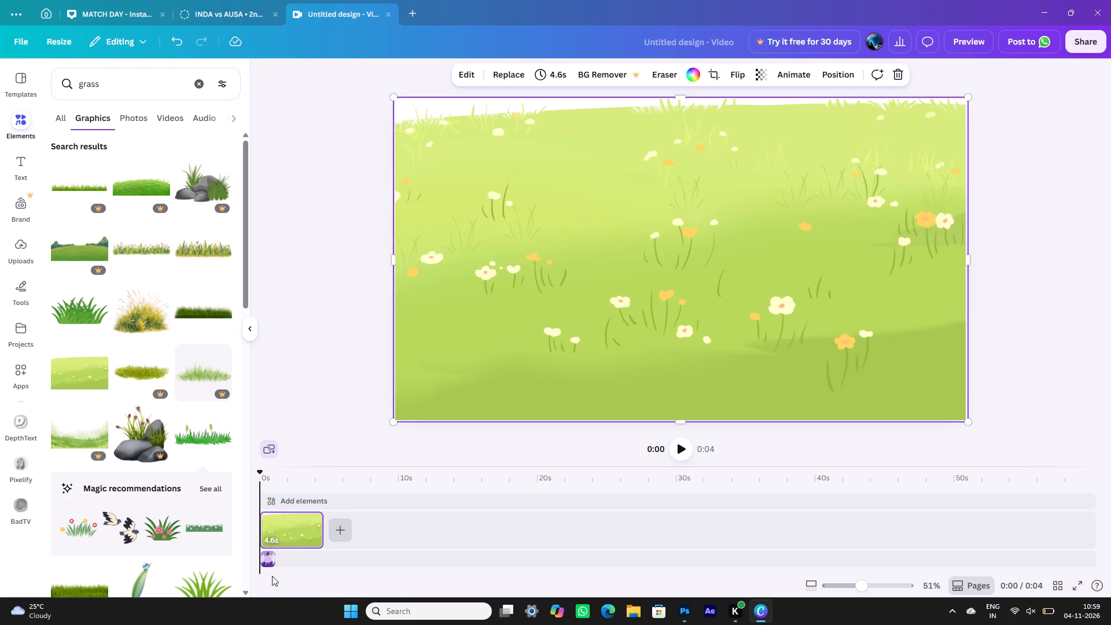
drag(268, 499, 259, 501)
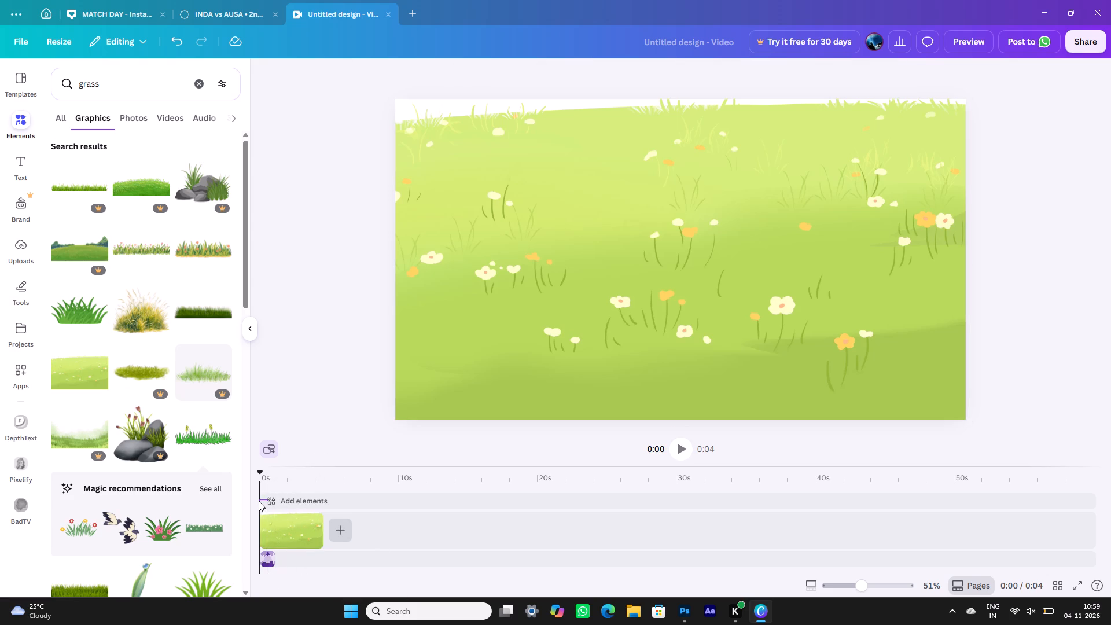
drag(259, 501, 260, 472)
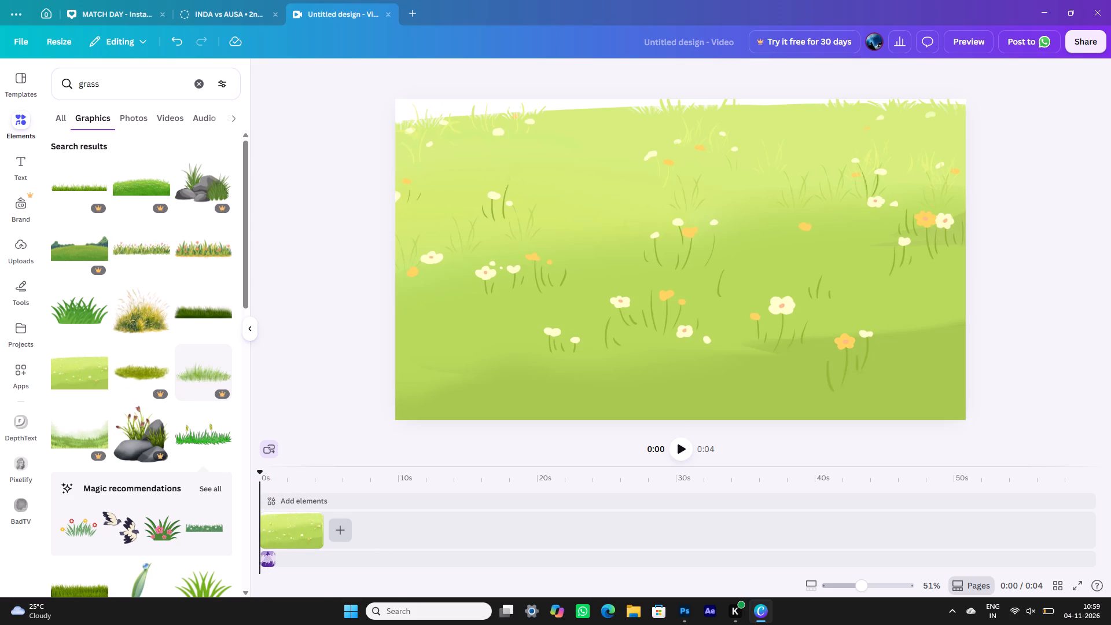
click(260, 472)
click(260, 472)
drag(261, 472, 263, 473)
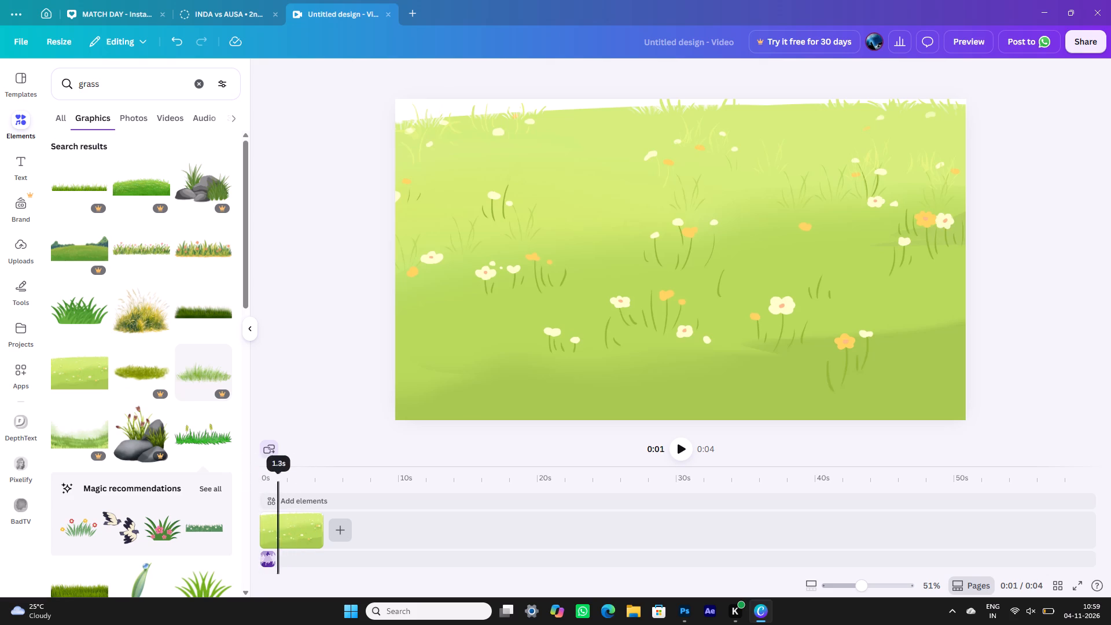
Play the video from the start to check how the page looks without the dark road background.
drag(263, 473, 225, 477)
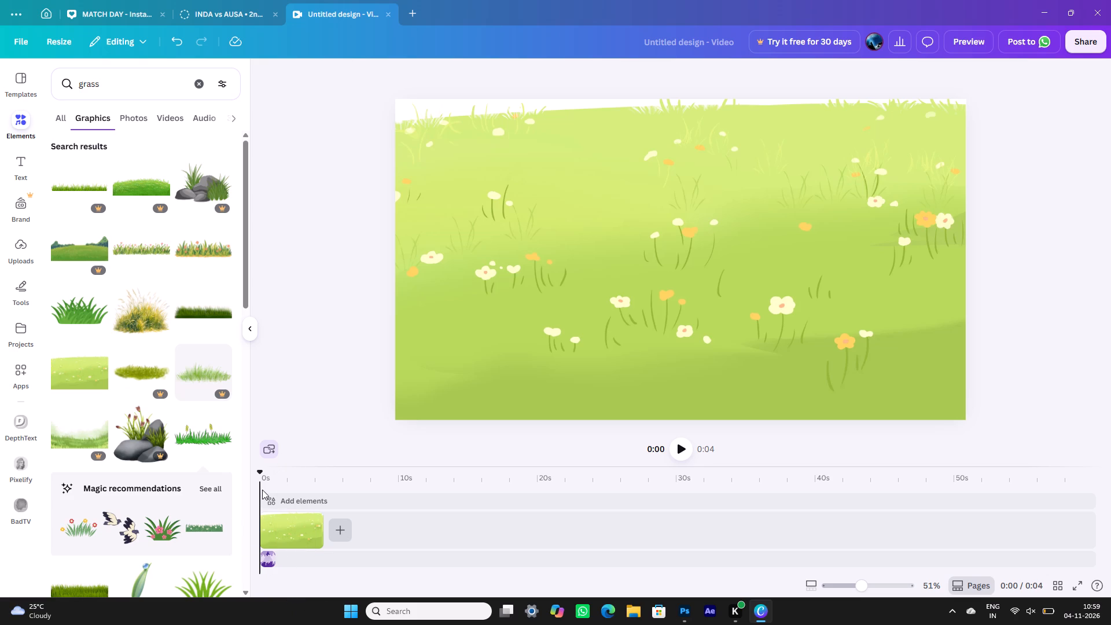
drag(260, 475, 242, 496)
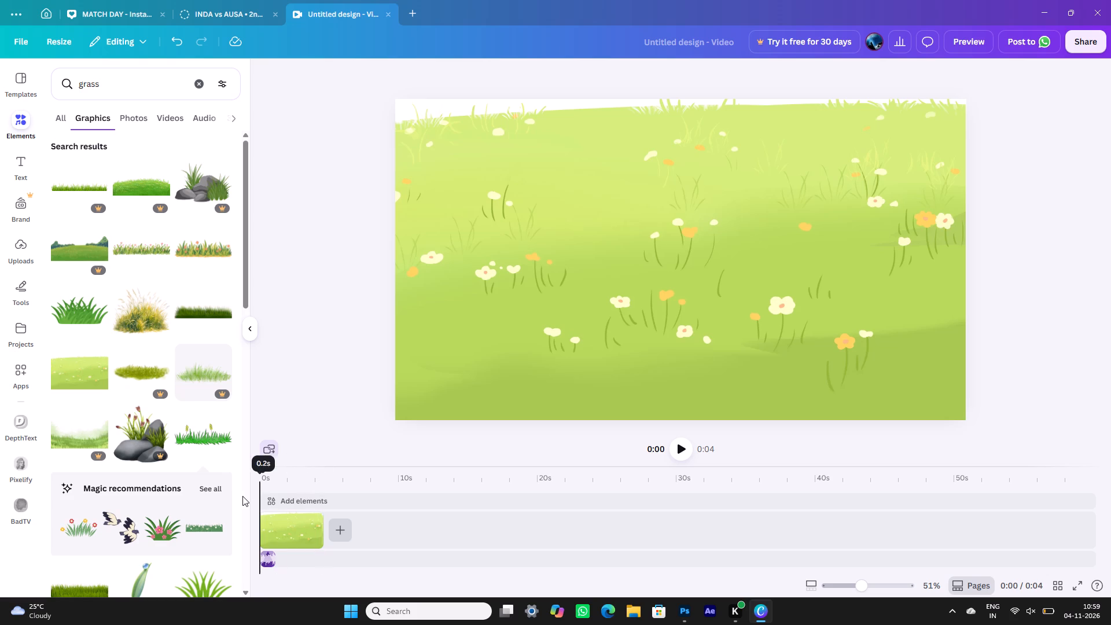
drag(242, 496, 240, 497)
key(space)
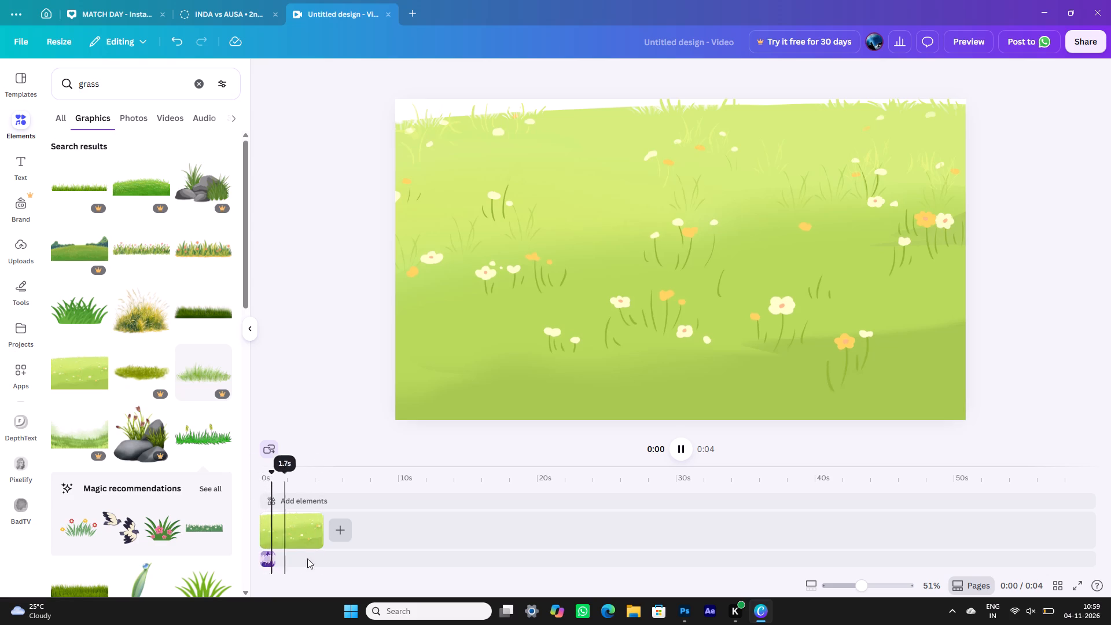
click(312, 562)
scroll(312, 562, down, 3)
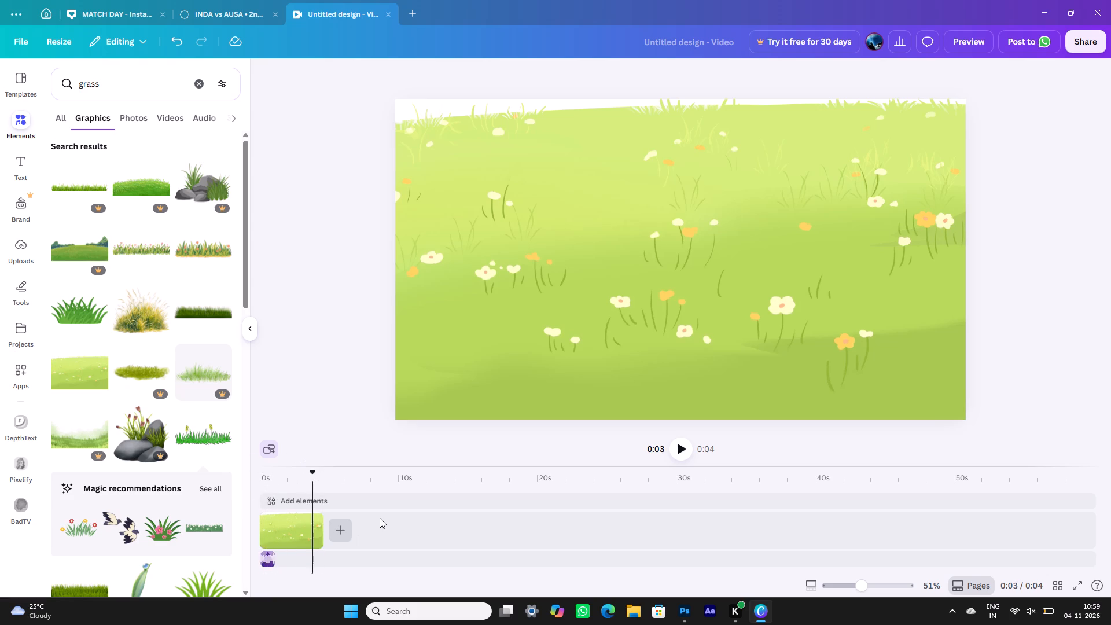
Undo the deletion of the dark road background clip.
key(ctrl+z)
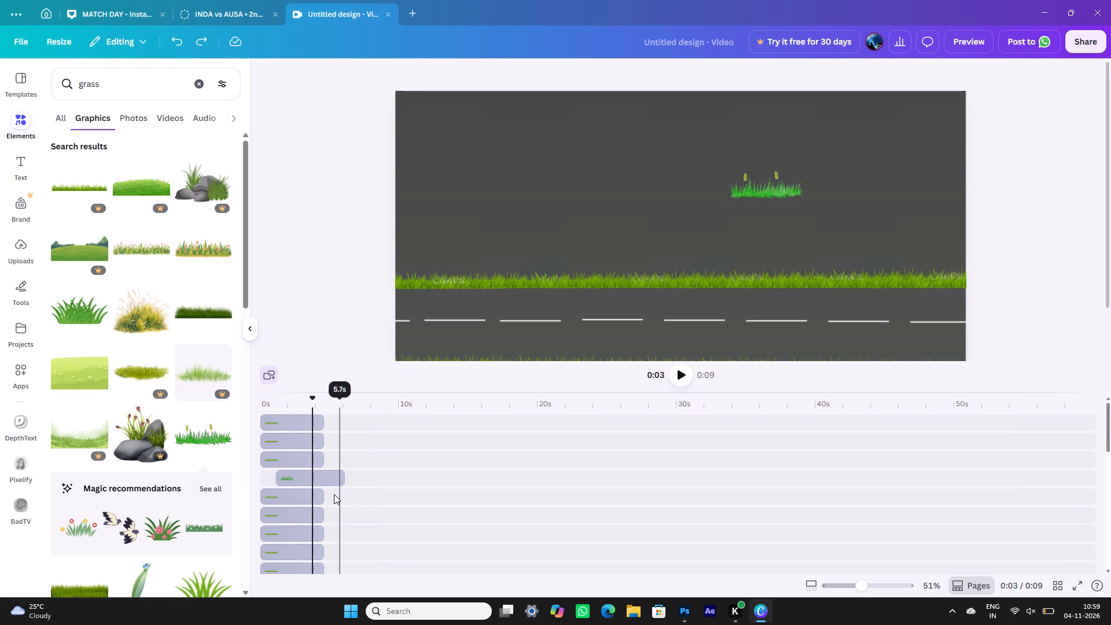
Move the yellow-eared grass clip to start at 0 s and trim its end to 4.6 s, level with the other grass clips.
drag(325, 470, 311, 469)
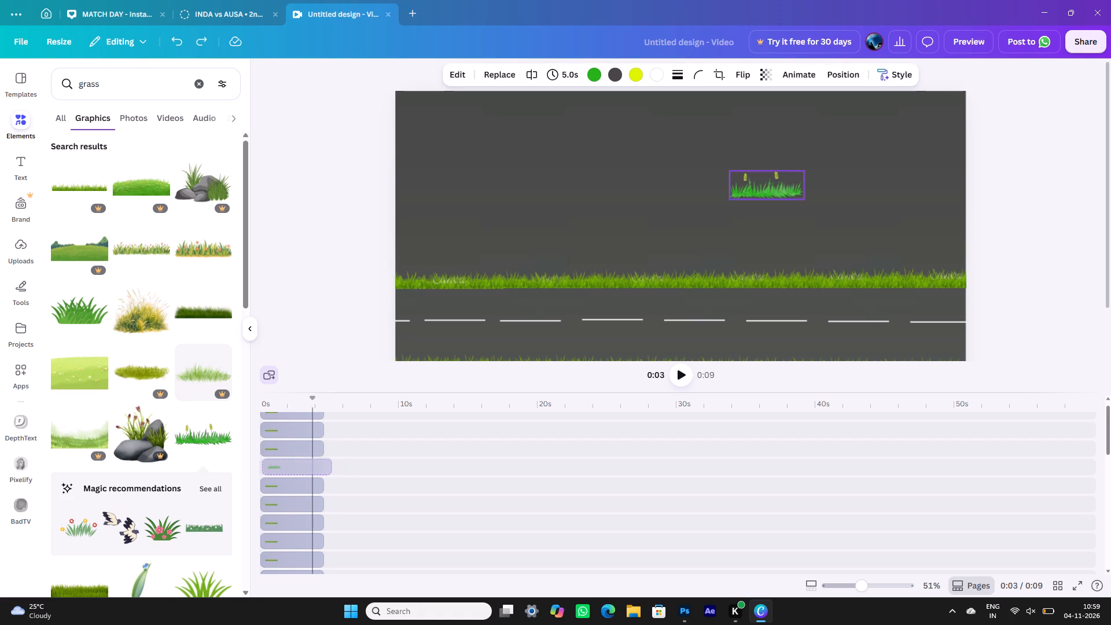
drag(311, 469, 311, 469)
click(356, 477)
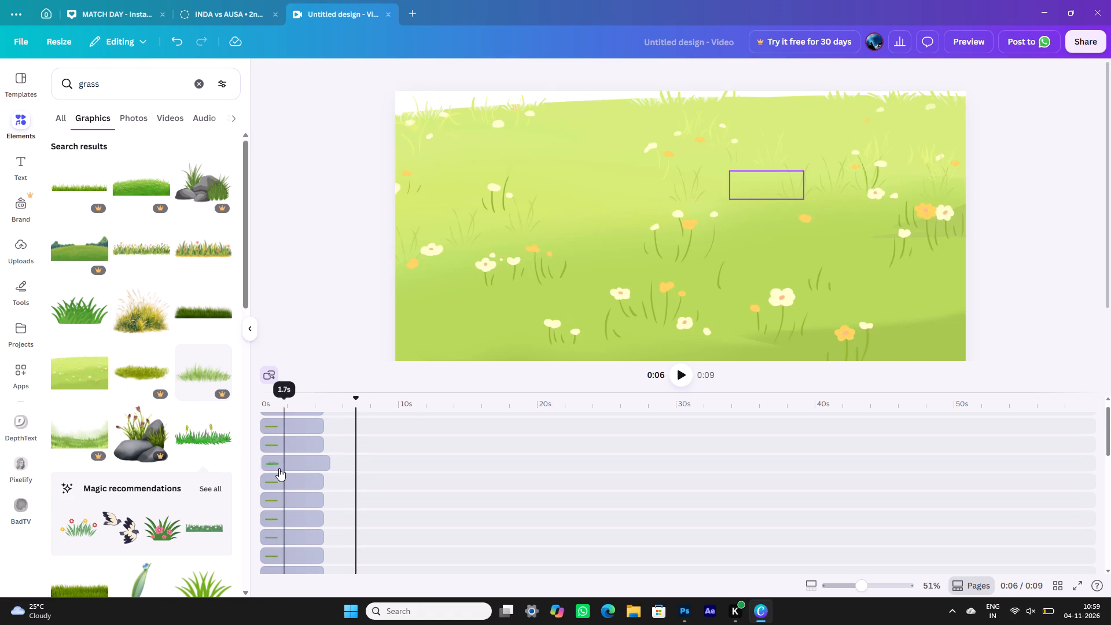
click(278, 468)
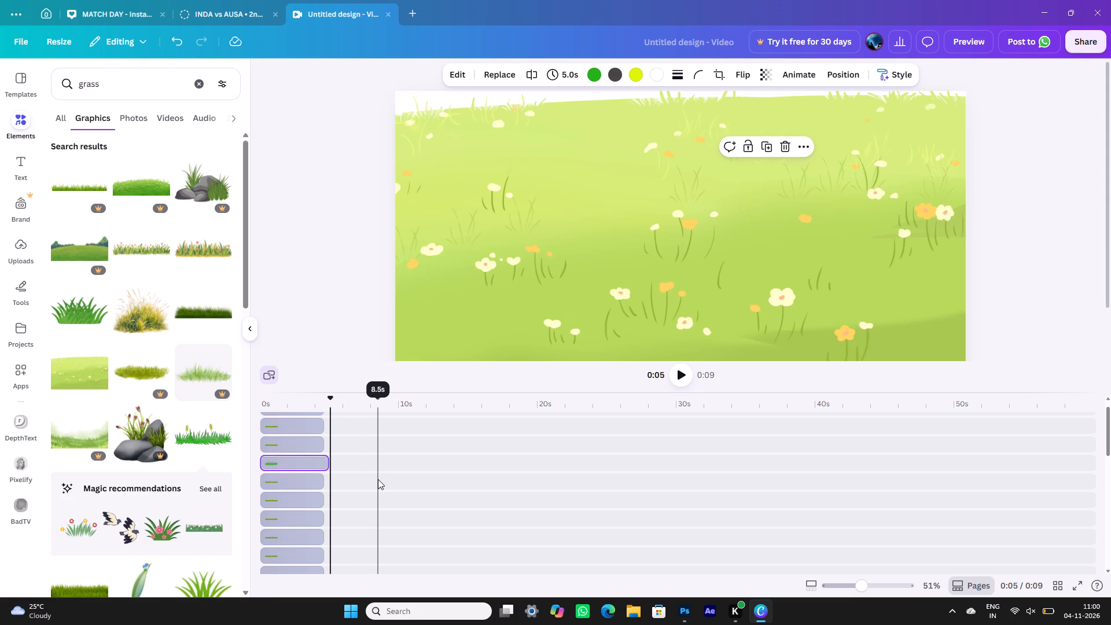
scroll(378, 479, up, 3)
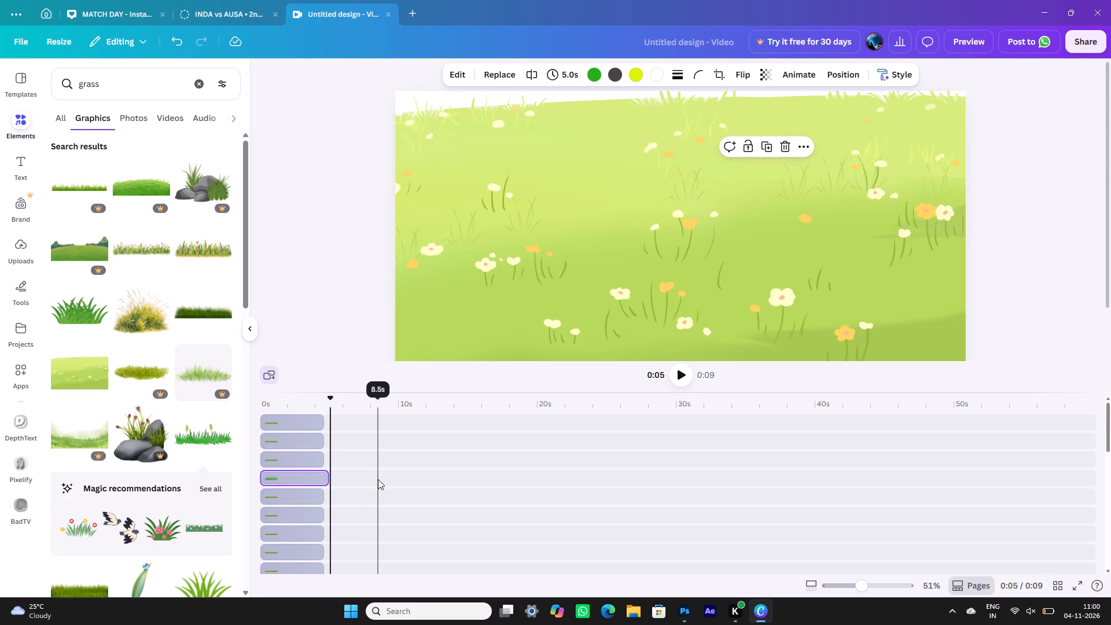
click(378, 479)
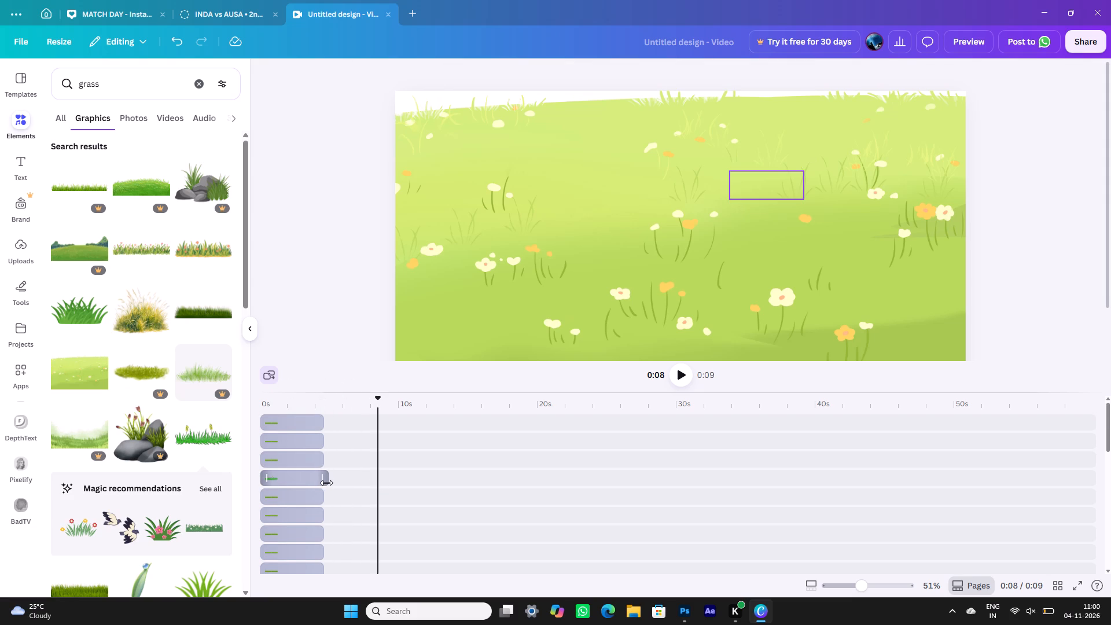
click(326, 483)
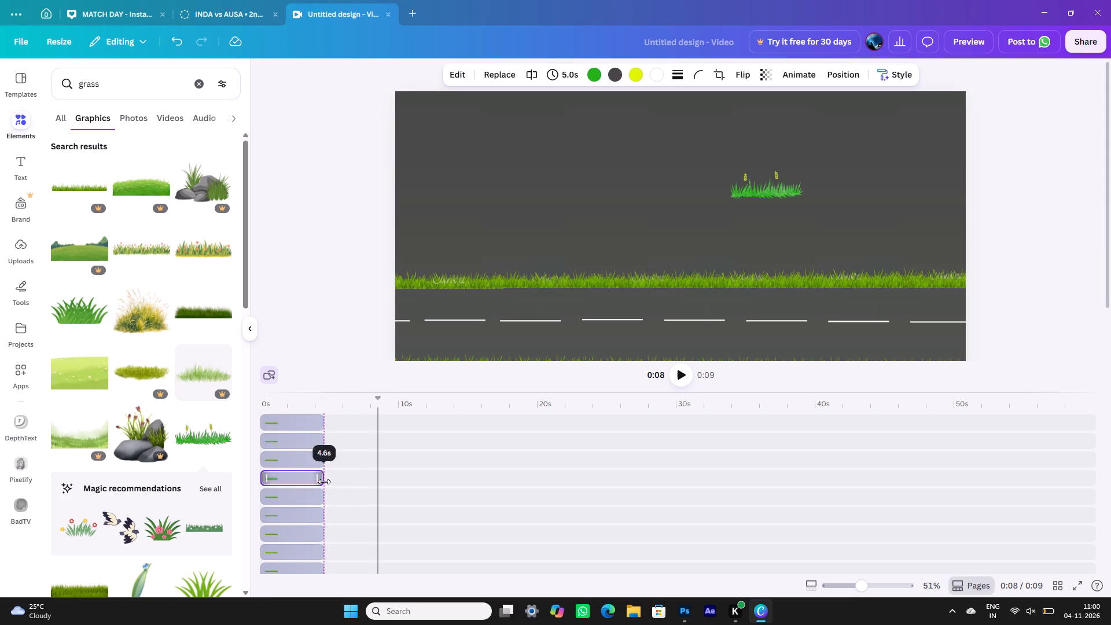
click(368, 476)
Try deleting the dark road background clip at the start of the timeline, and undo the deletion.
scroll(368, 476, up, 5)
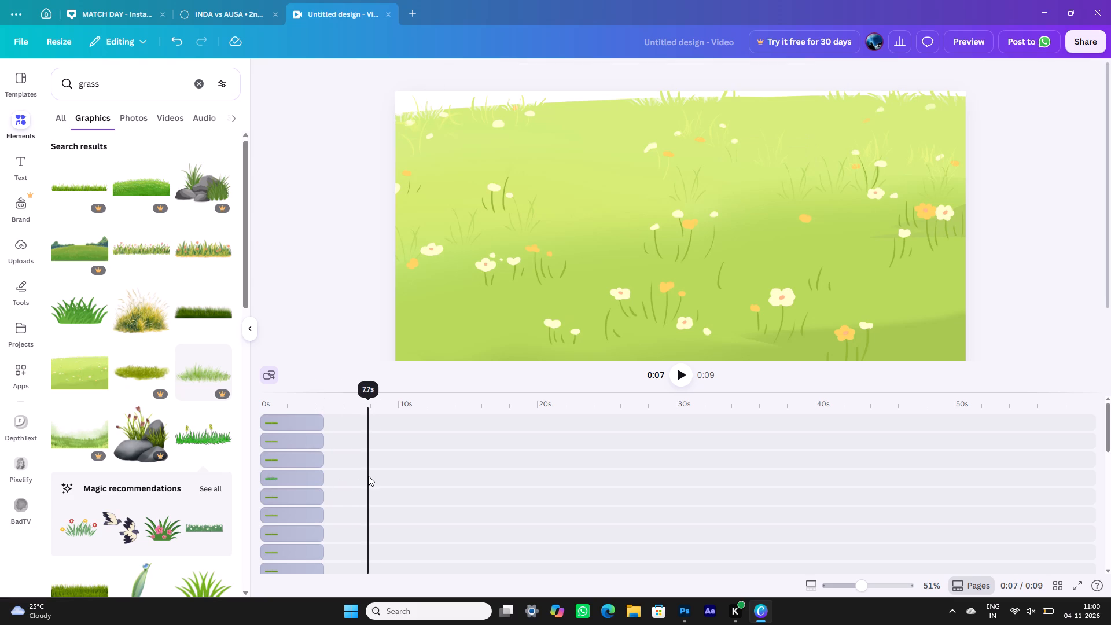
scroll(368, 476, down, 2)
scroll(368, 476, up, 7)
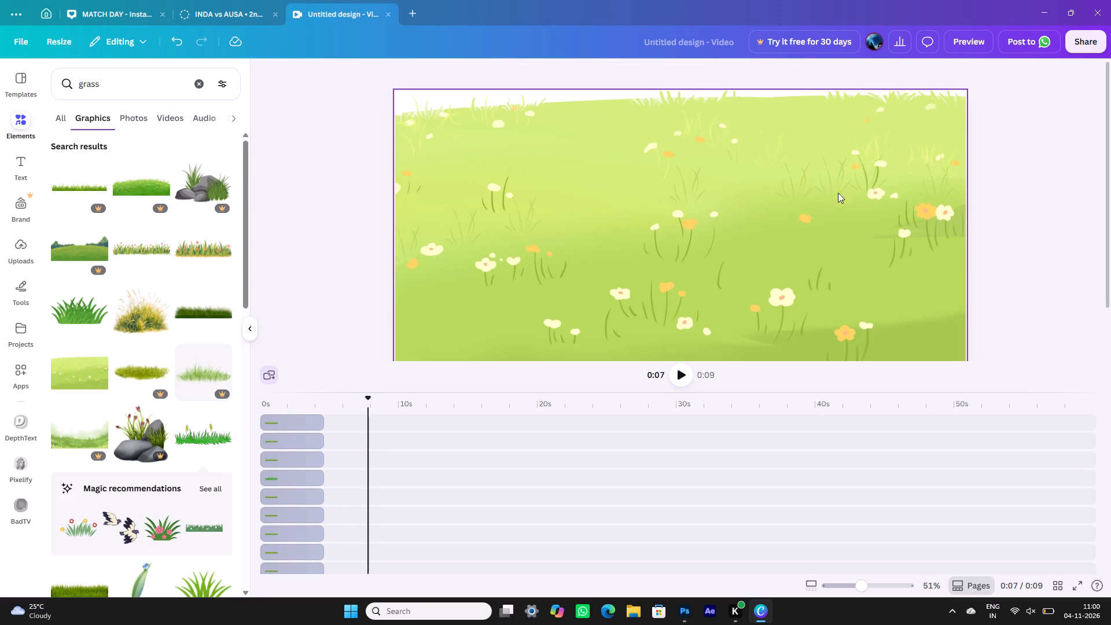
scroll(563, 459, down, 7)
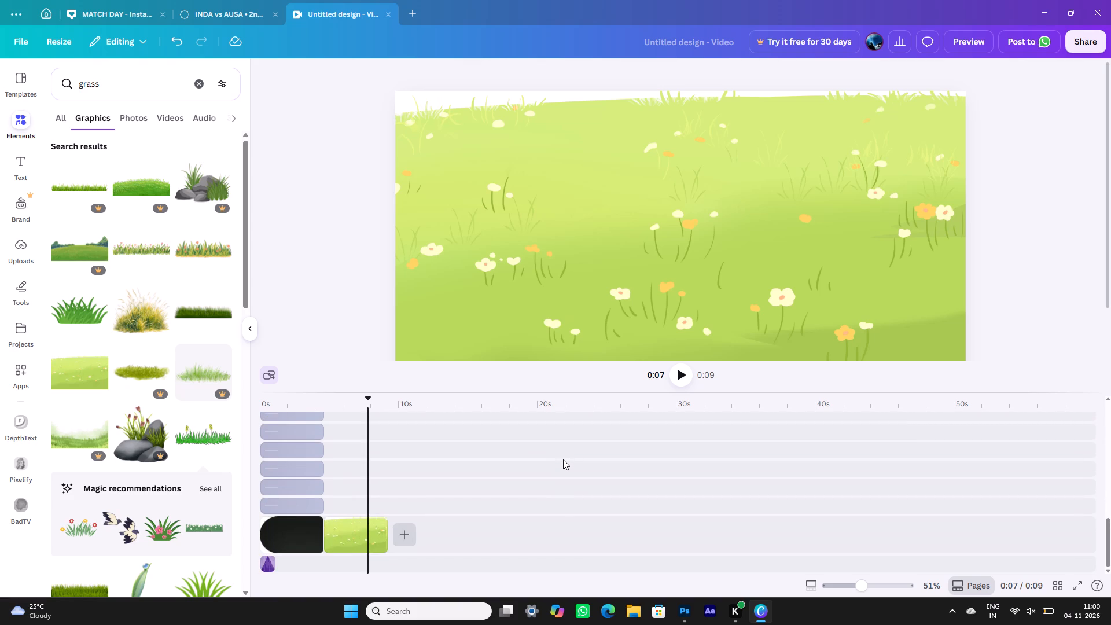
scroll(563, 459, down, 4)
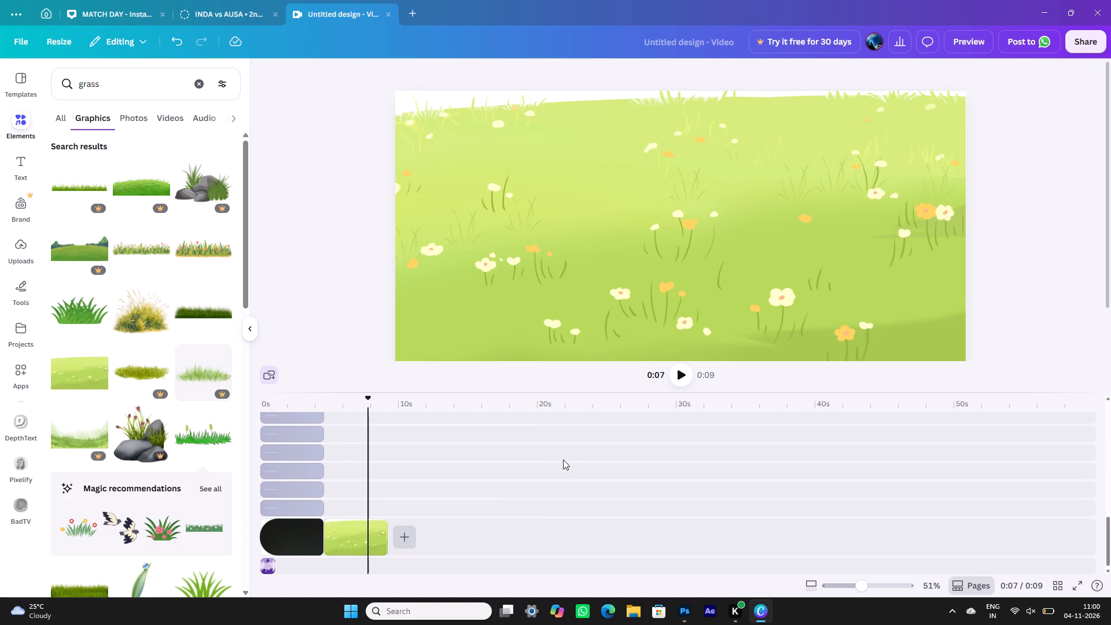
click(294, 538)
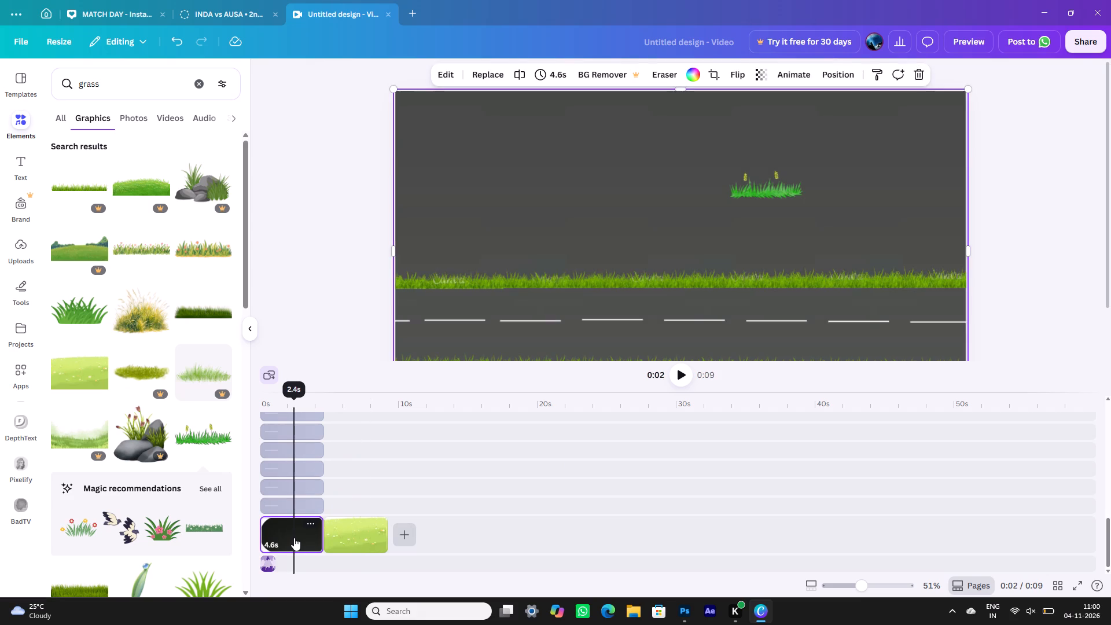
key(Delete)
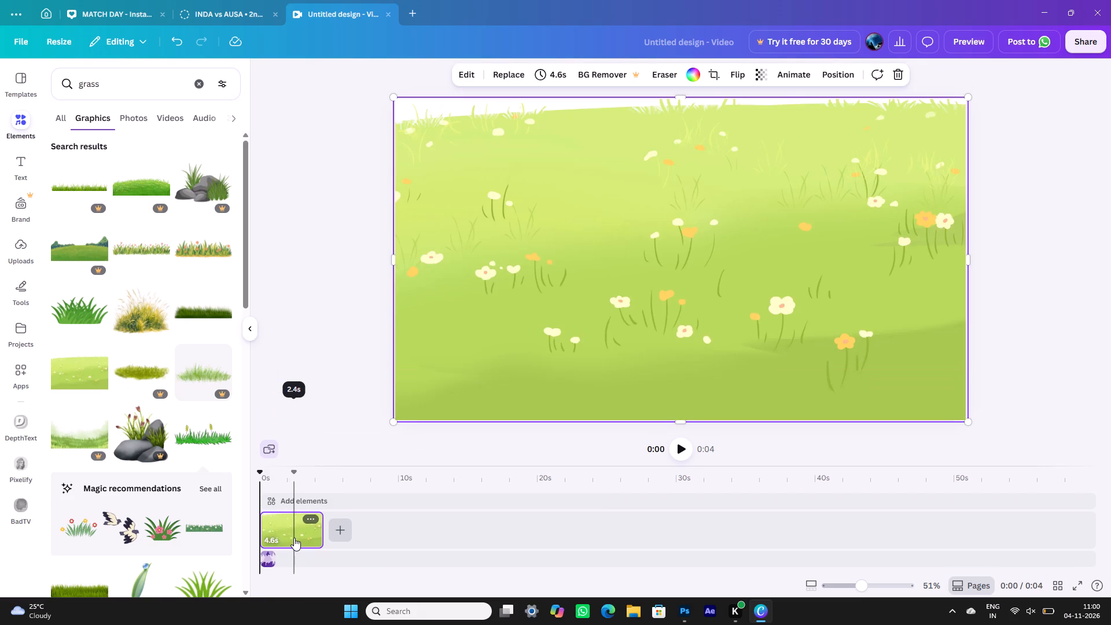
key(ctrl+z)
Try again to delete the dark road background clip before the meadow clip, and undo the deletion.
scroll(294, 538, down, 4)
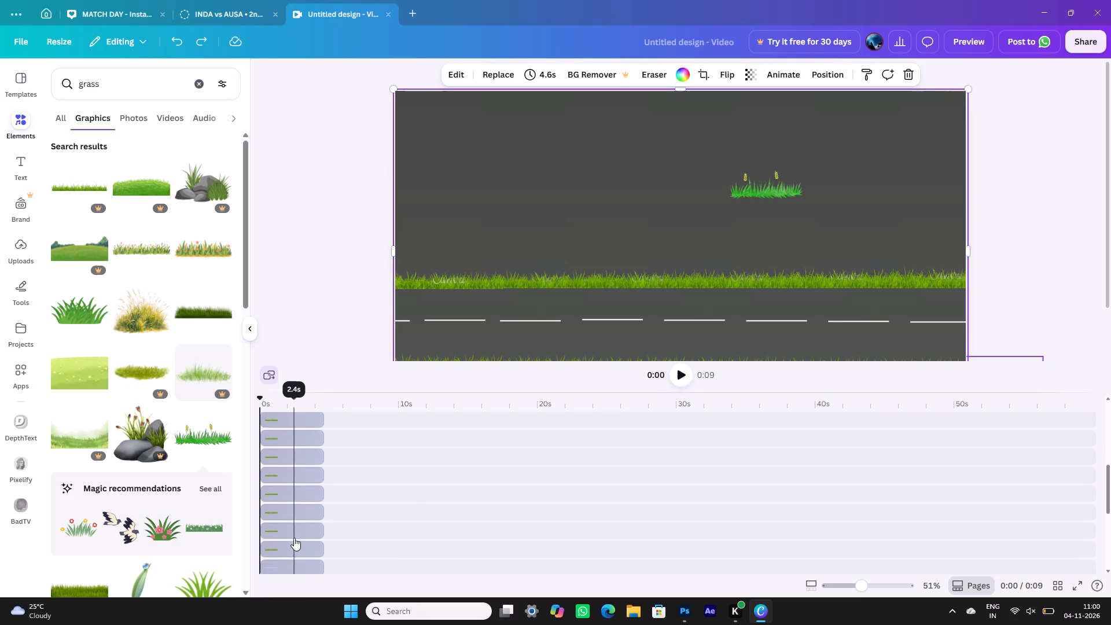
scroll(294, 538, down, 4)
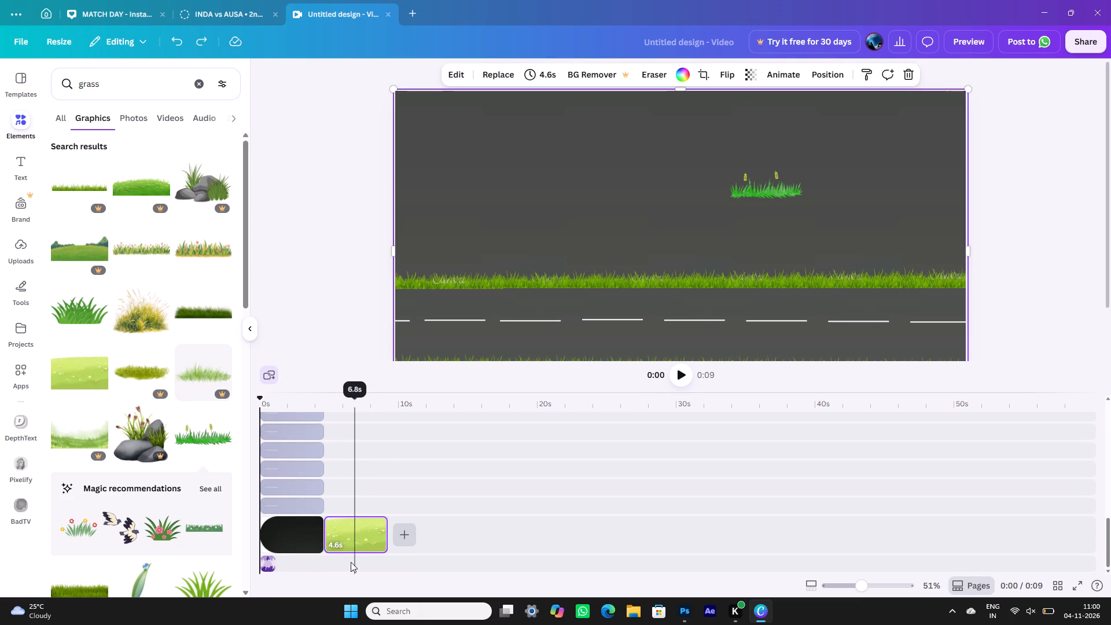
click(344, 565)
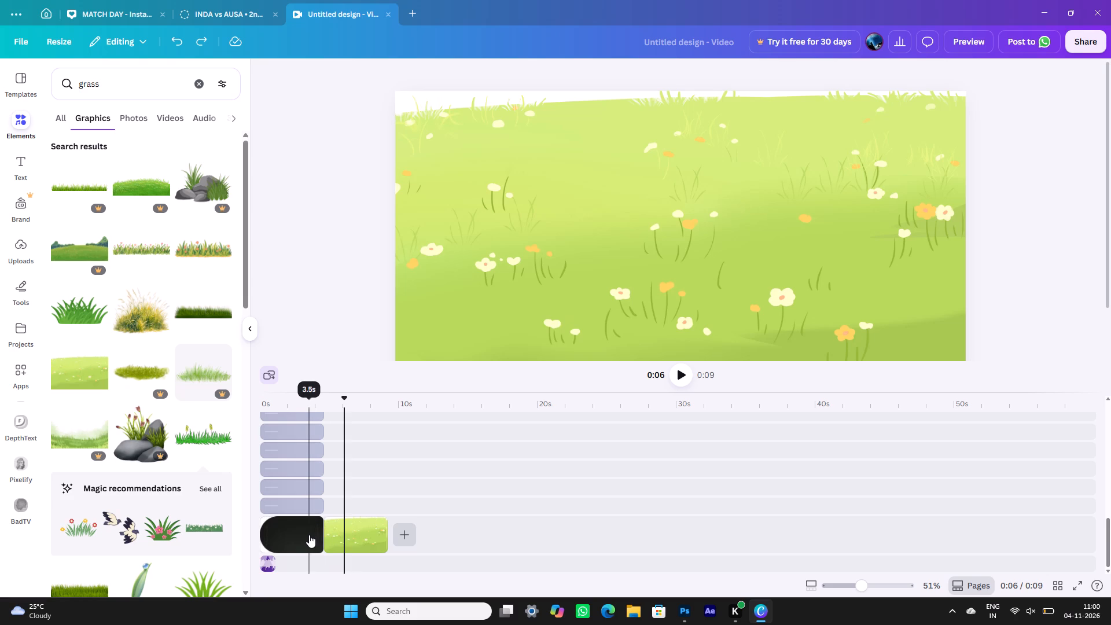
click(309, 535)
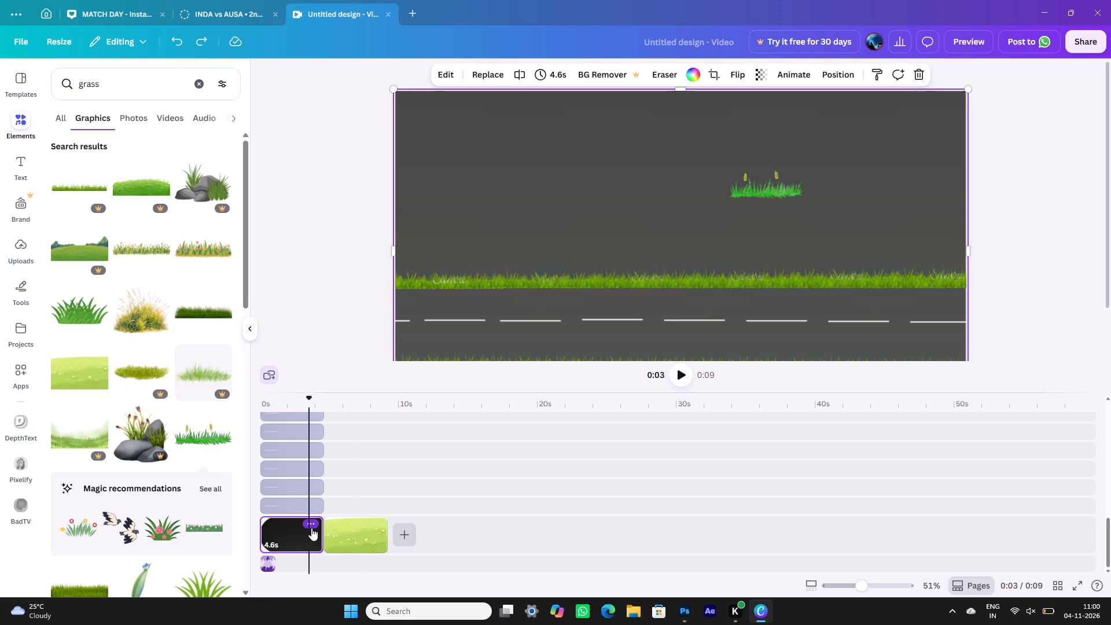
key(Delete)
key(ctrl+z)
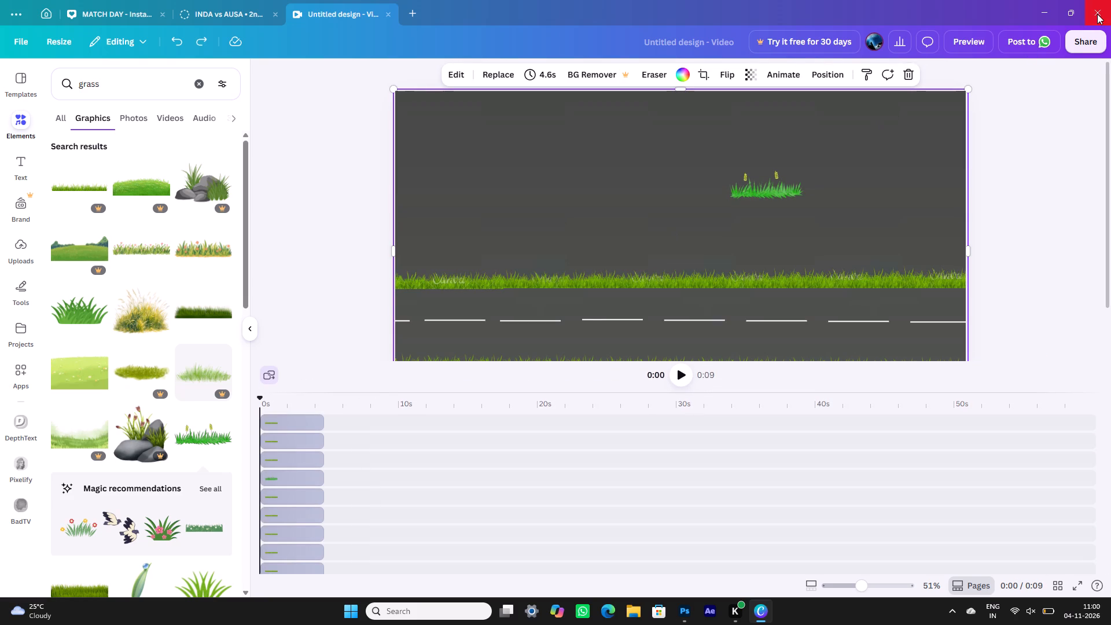
Close the Canva window.
click(1097, 14)
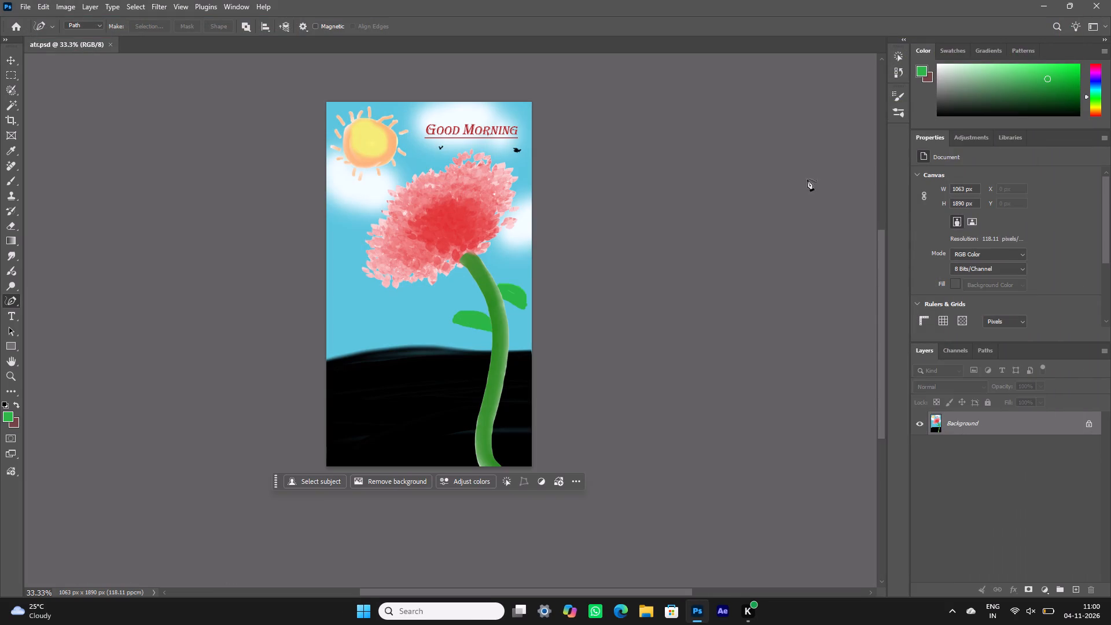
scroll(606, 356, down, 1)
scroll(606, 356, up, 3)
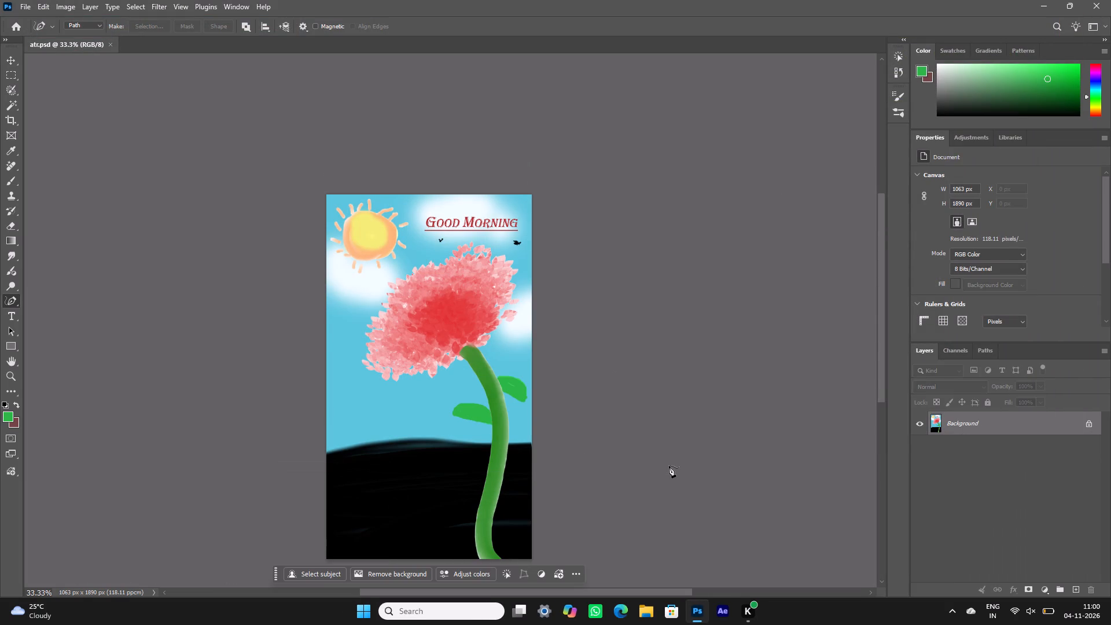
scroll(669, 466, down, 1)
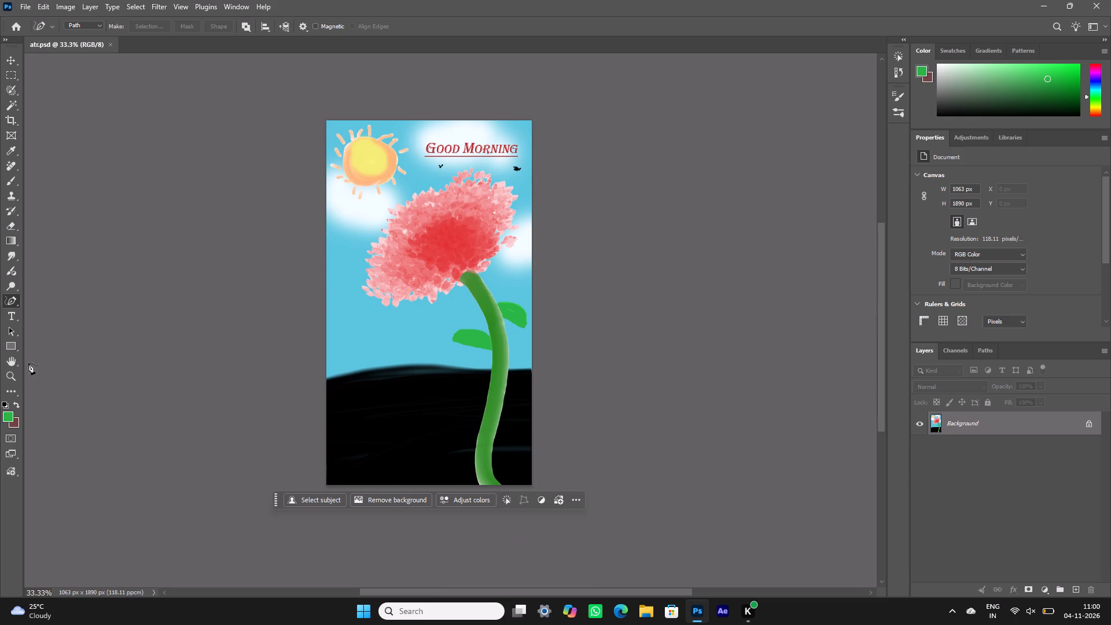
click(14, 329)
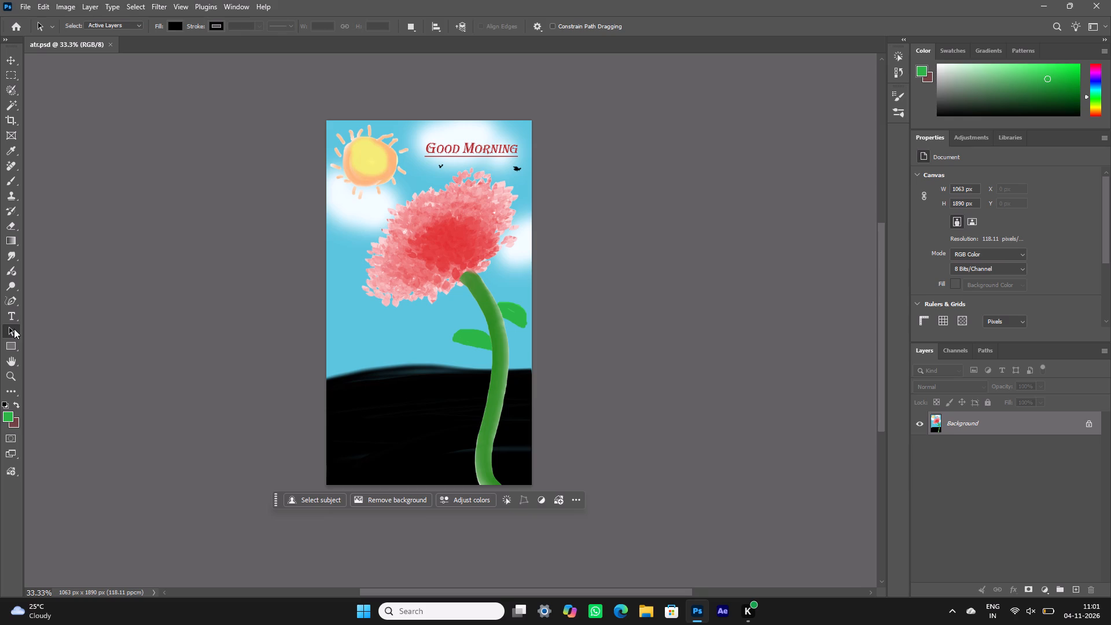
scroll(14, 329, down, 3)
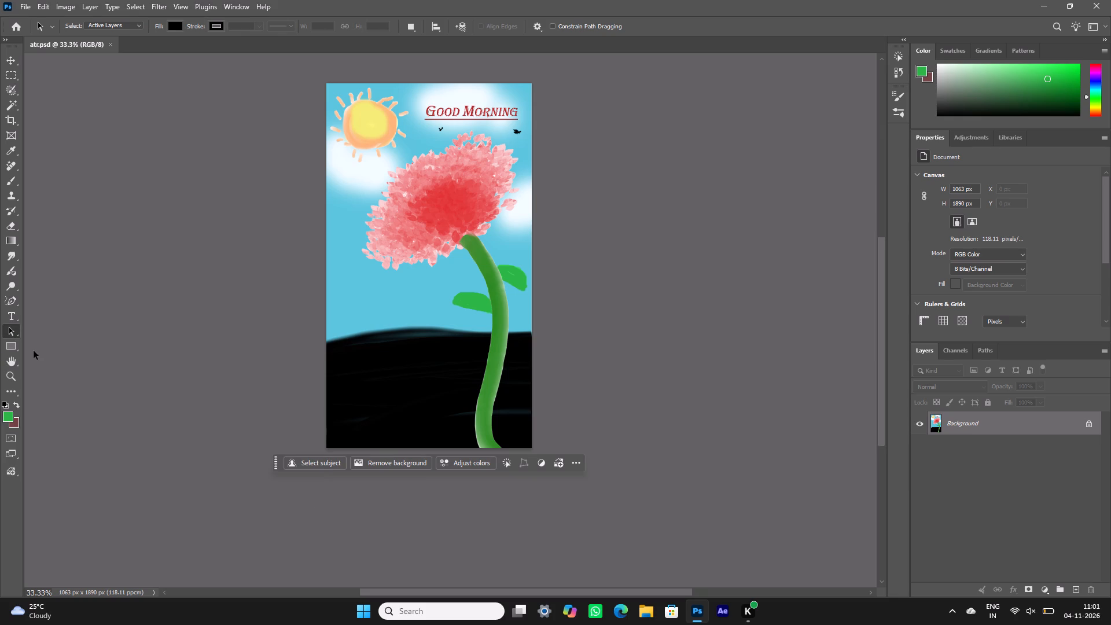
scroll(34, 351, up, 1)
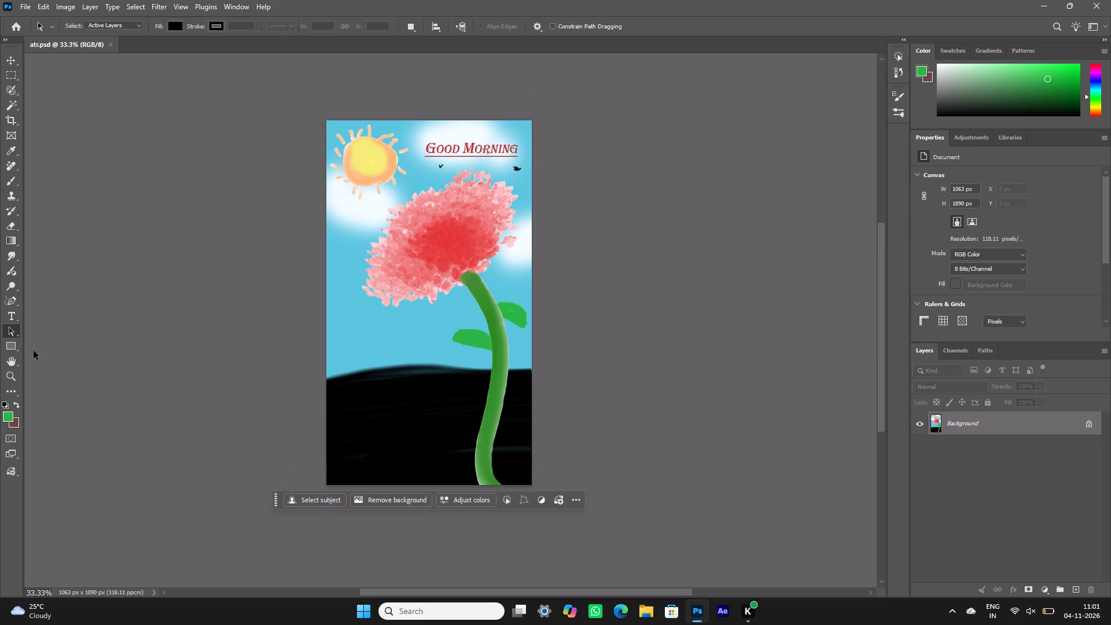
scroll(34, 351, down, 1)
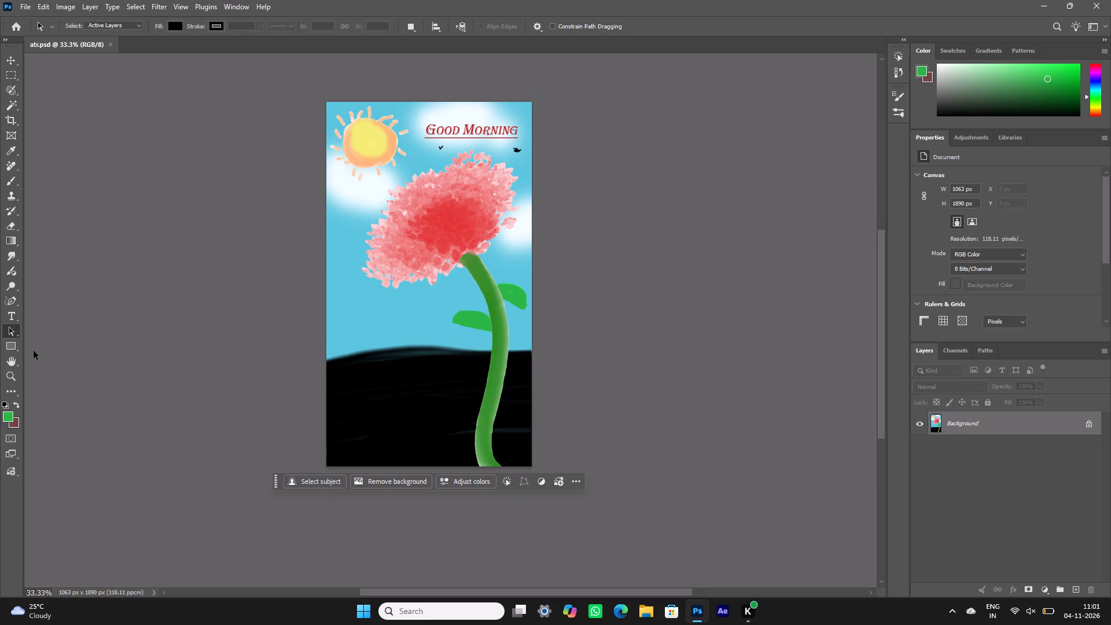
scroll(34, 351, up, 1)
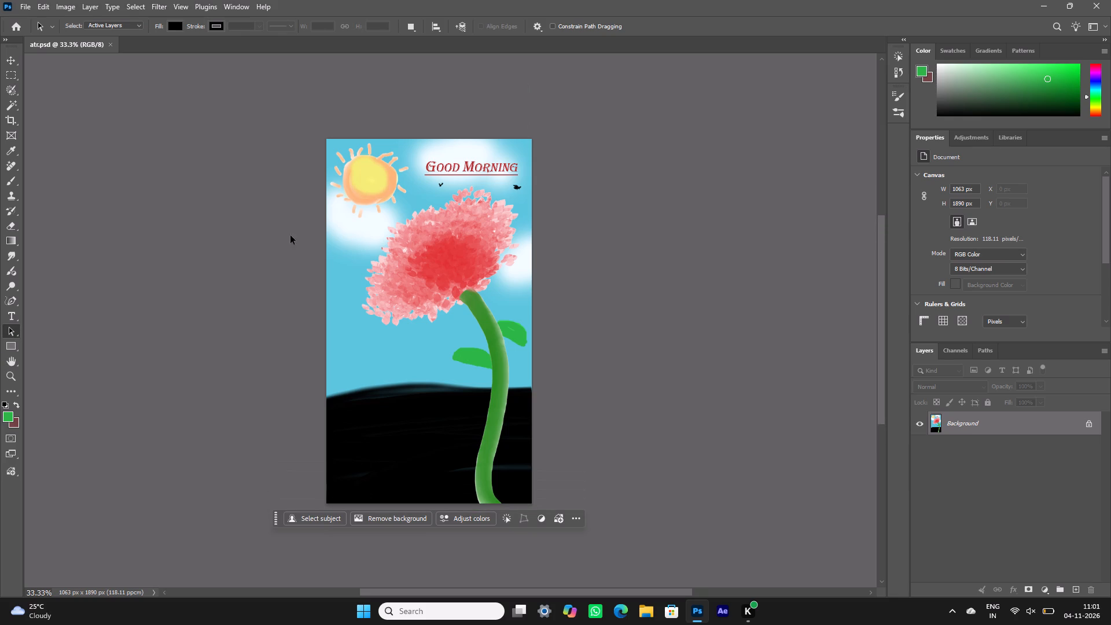